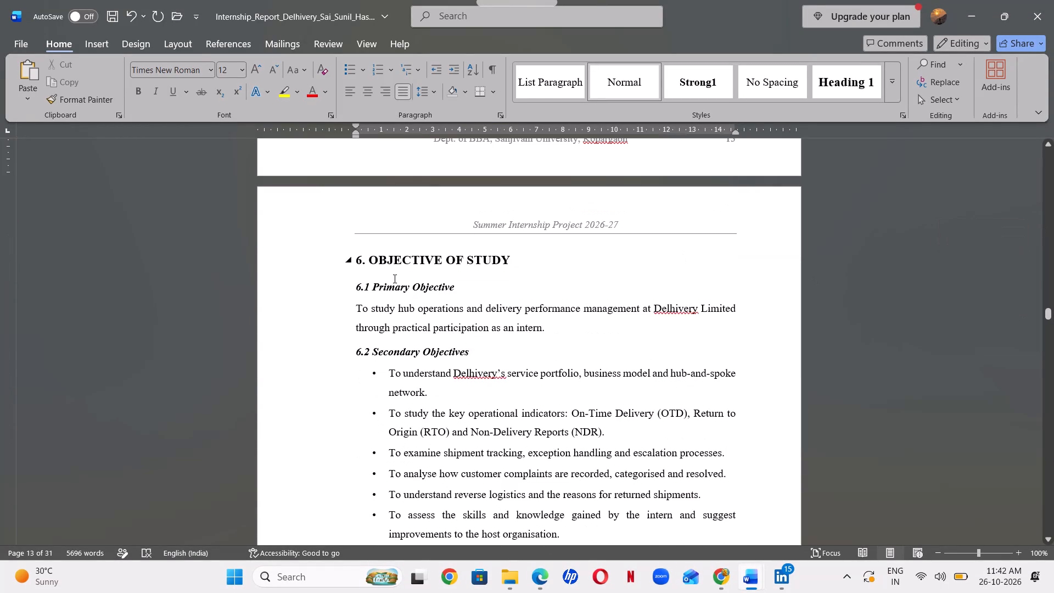
Remove the italics from the "6.1 Primary Objective" and "6.2 Secondary Objectives" subheadings, keeping them bold.
drag(357, 286, 373, 282)
drag(373, 282, 464, 295)
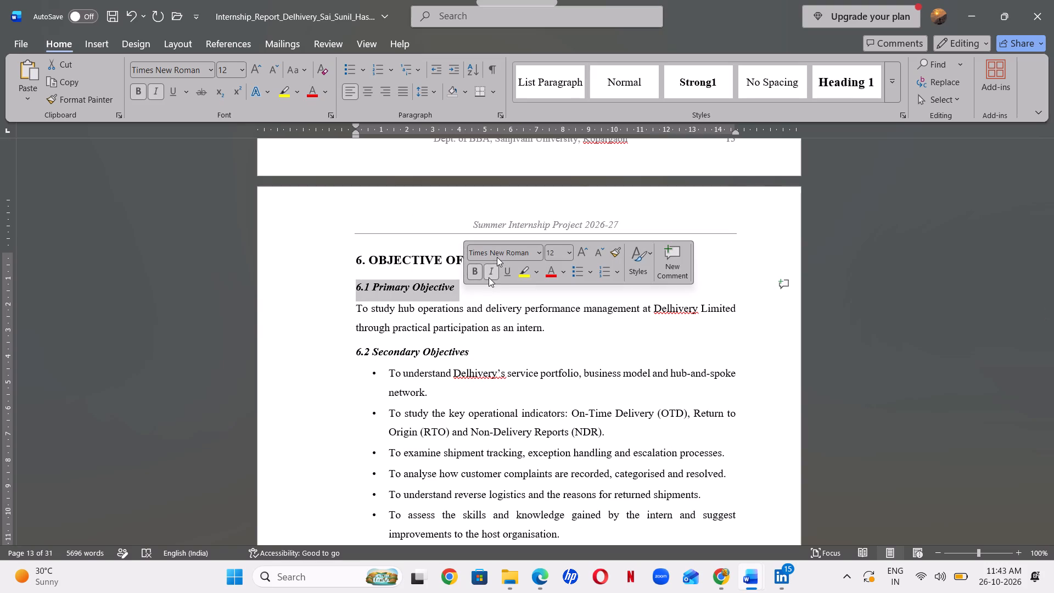
click(489, 275)
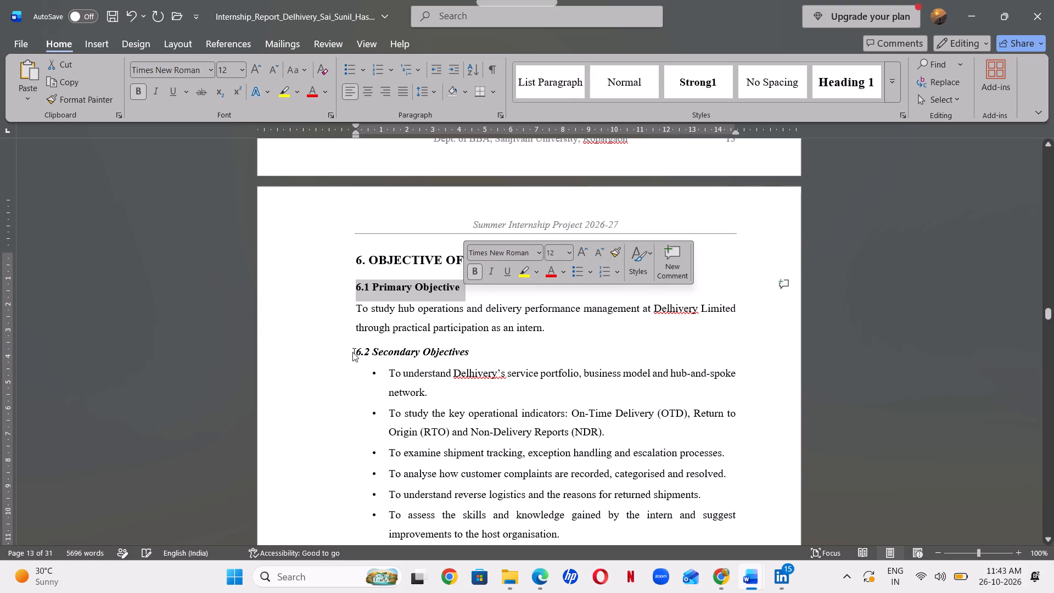
drag(357, 351, 472, 349)
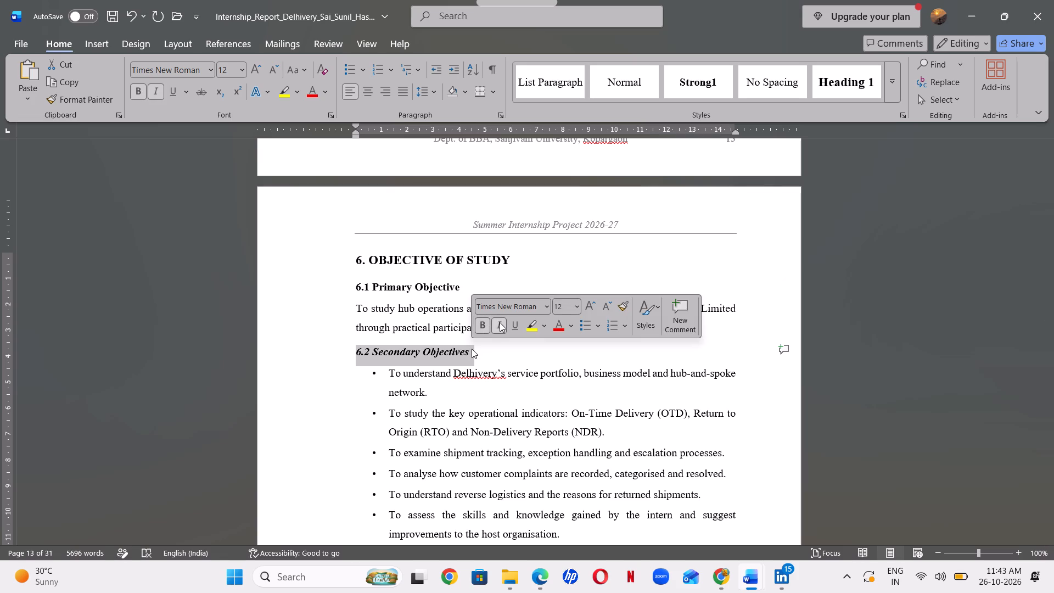
click(500, 324)
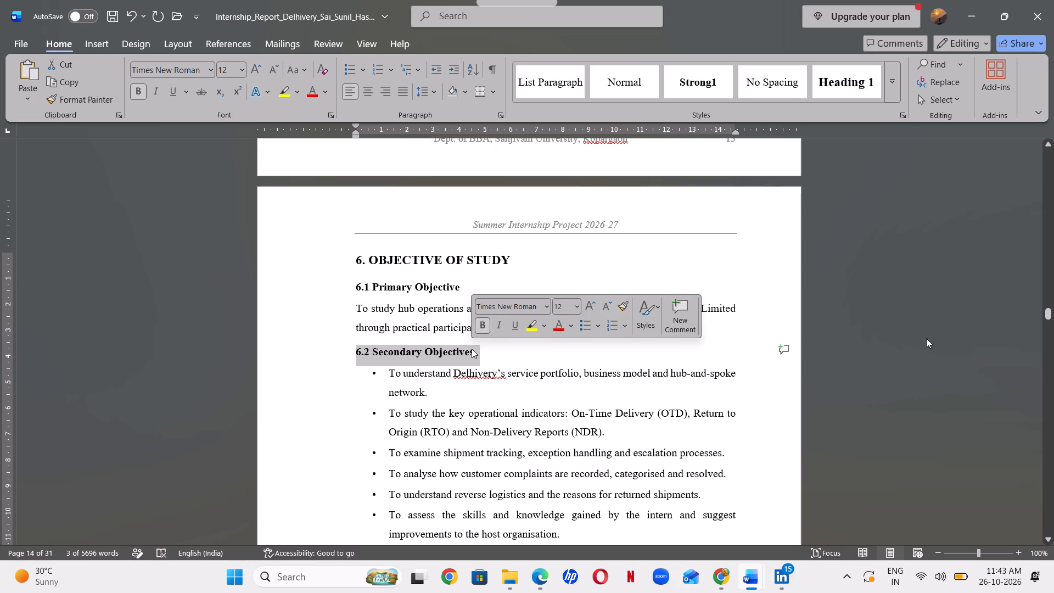
click(1002, 329)
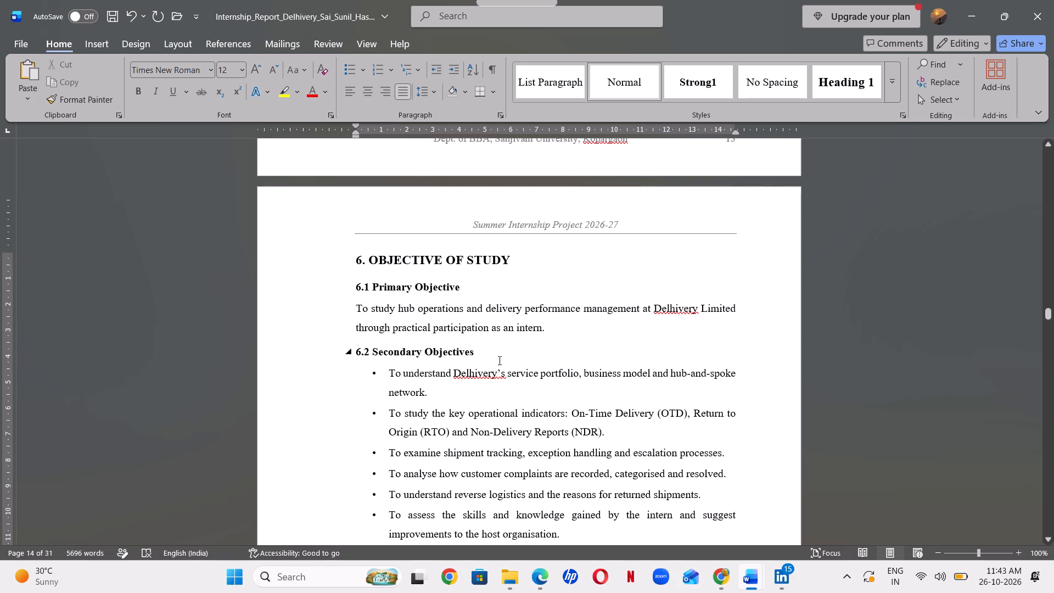
Delete the "6.2 Secondary Objectives" subheading line above the bulleted list.
drag(491, 356, 357, 359)
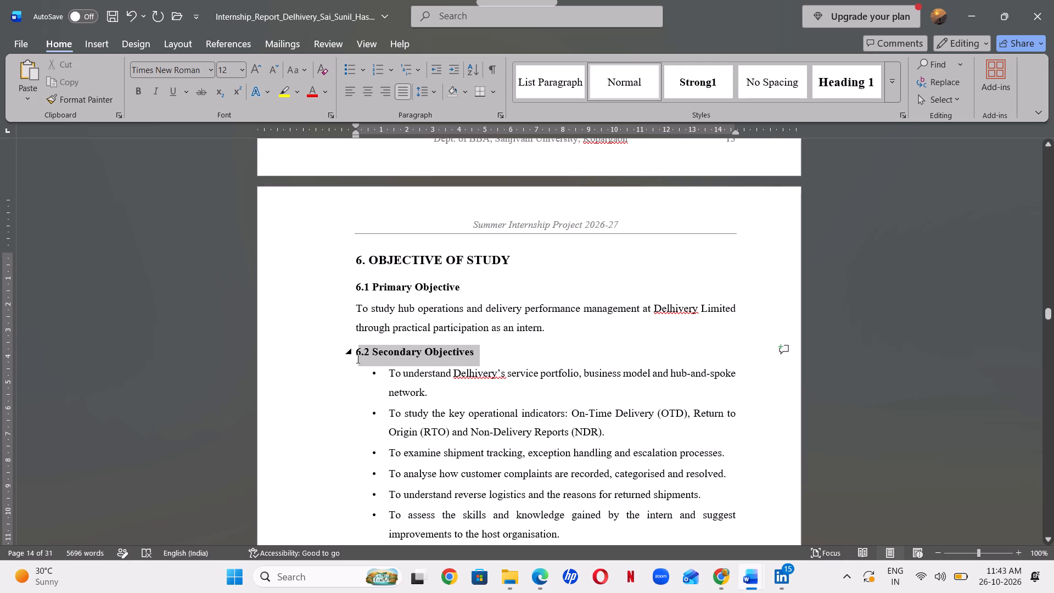
drag(357, 359, 354, 355)
key(BackSpace)
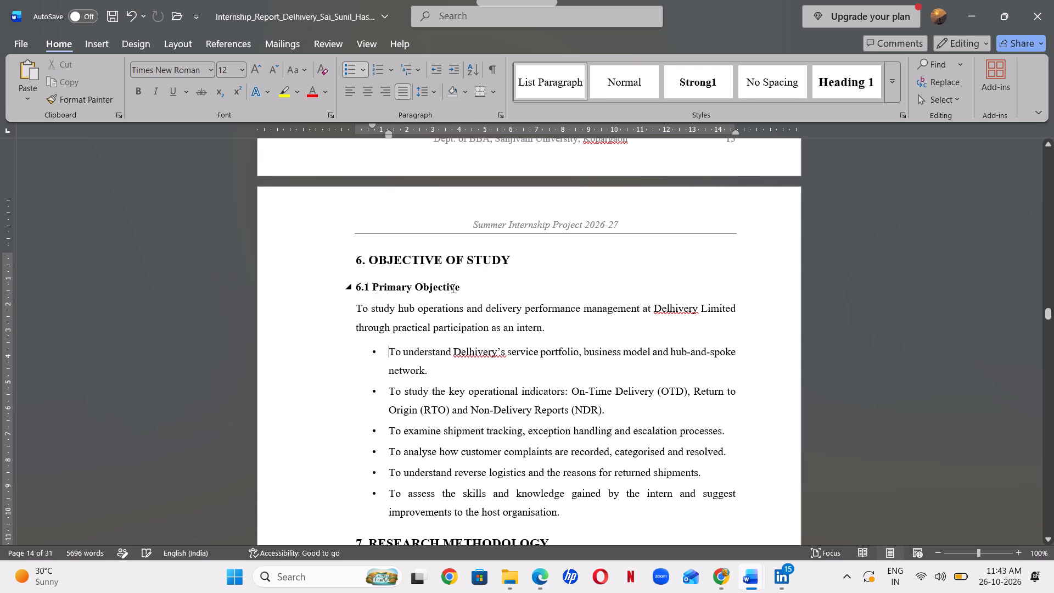
Shorten the "6.1 Primary Objective" subheading to just "Objective".
drag(408, 287, 359, 284)
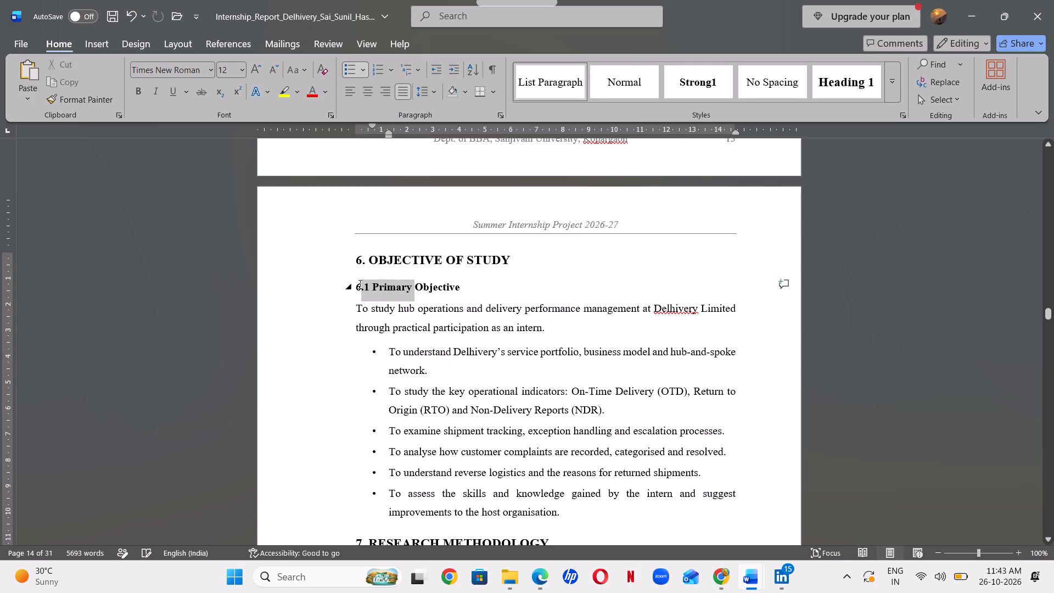
drag(359, 284, 356, 284)
key(BackSpace)
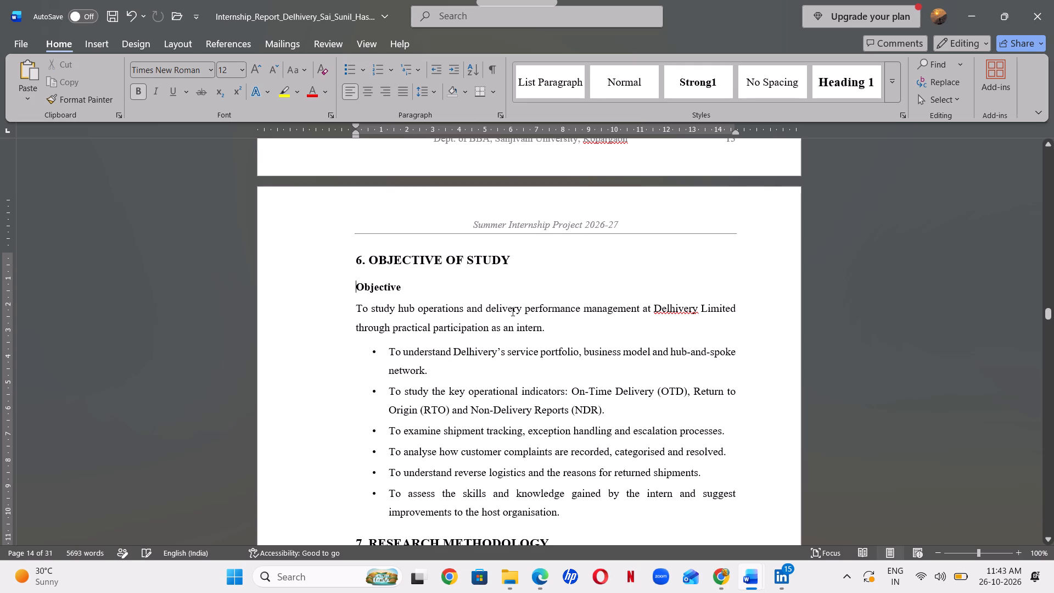
click(427, 287)
End the bulleted list after its last objective and add blank lines below it.
click(580, 517)
key(Return)
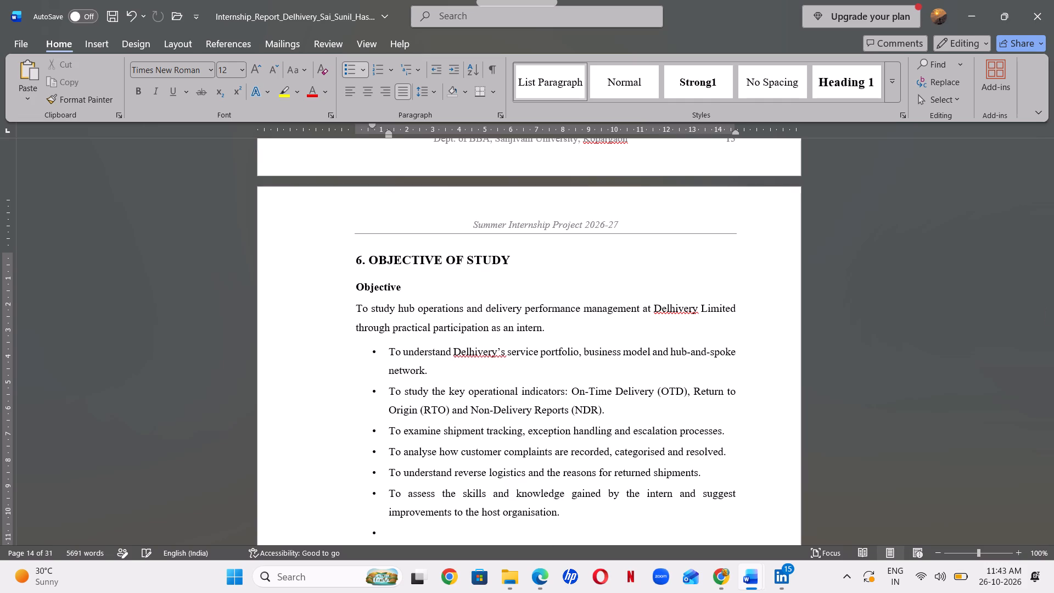
key(Return)
key(Return)
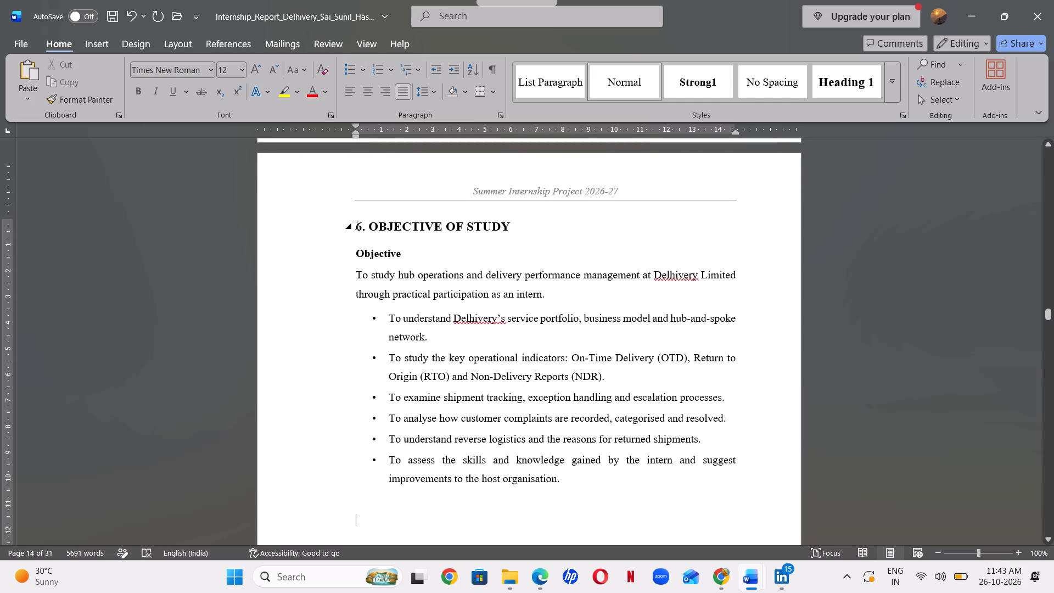
Centre the "6. OBJECTIVE OF STUDY" heading.
drag(354, 225, 511, 227)
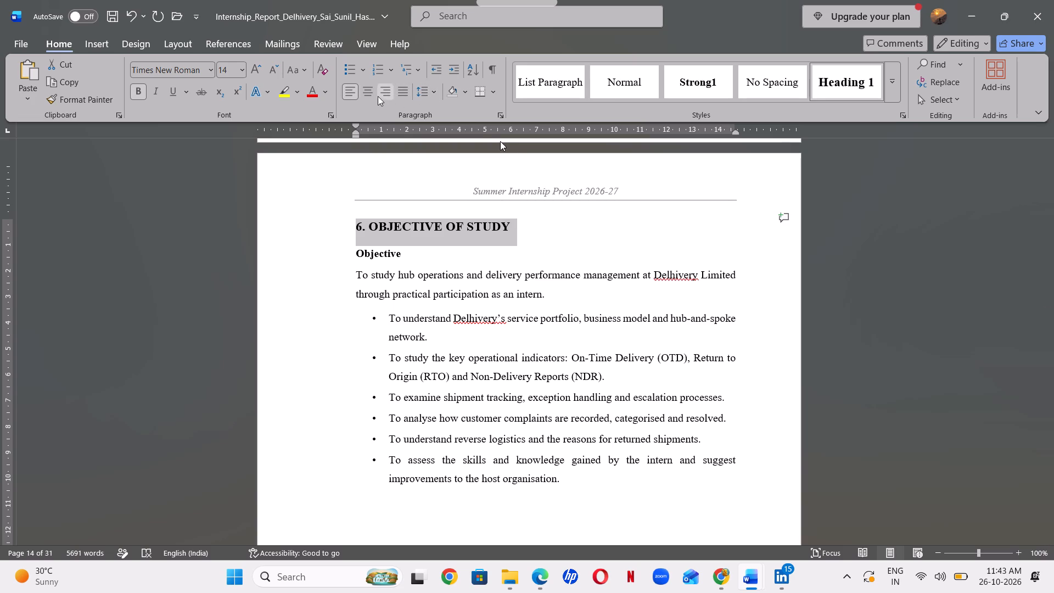
click(369, 94)
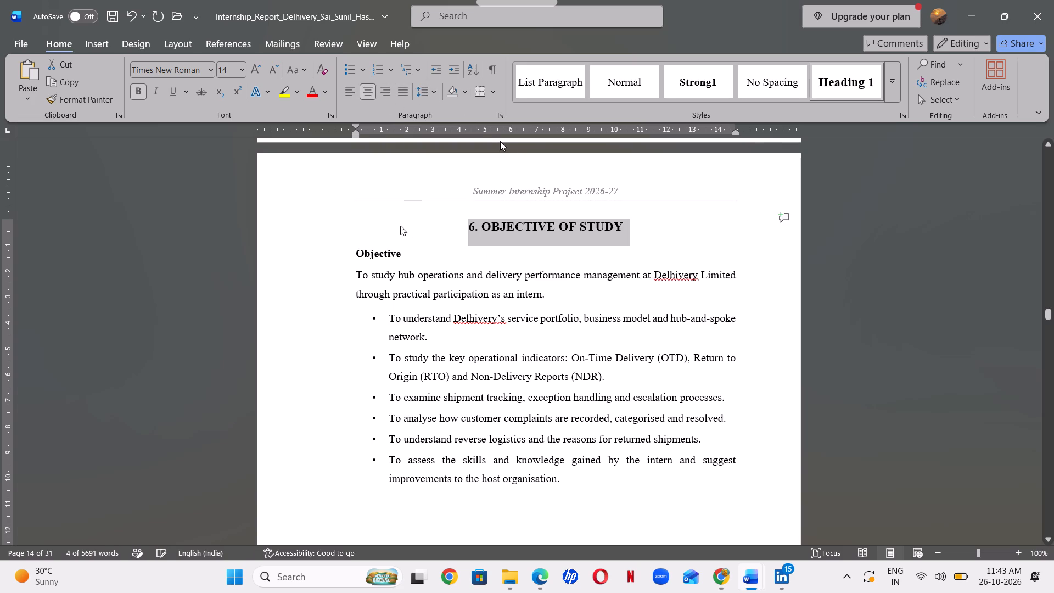
click(397, 237)
Apply a preset line spacing to the whole Objective of Study section, from its heading through the last bullet.
drag(469, 227, 719, 495)
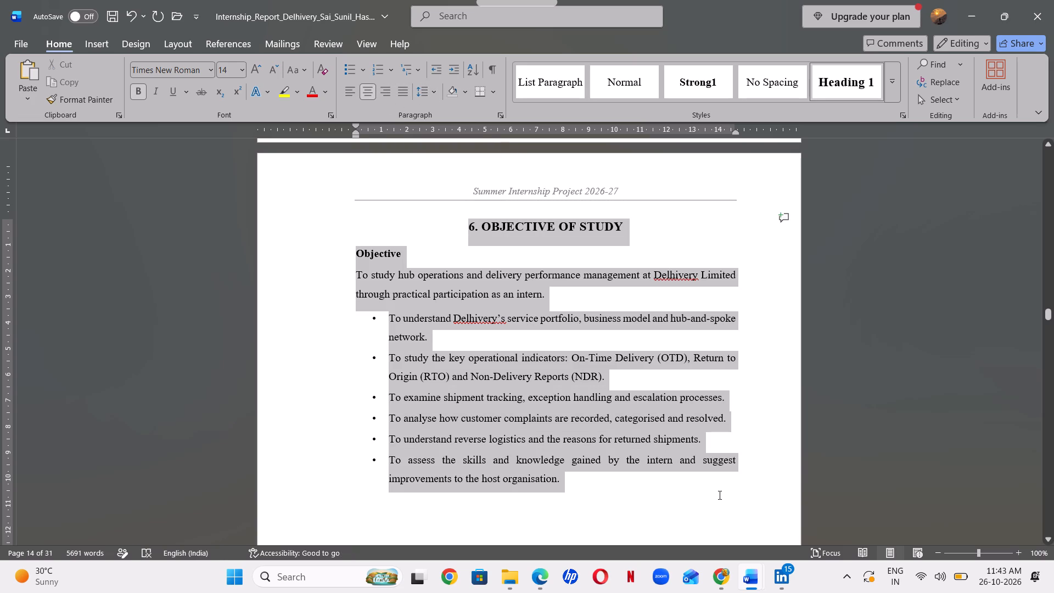
drag(719, 495, 719, 496)
click(430, 91)
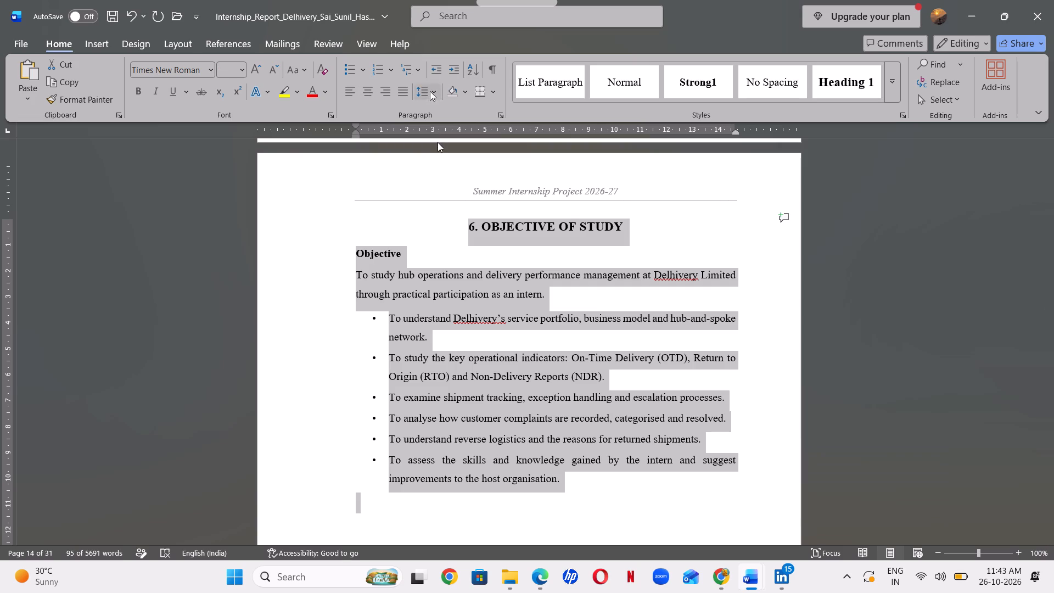
click(451, 154)
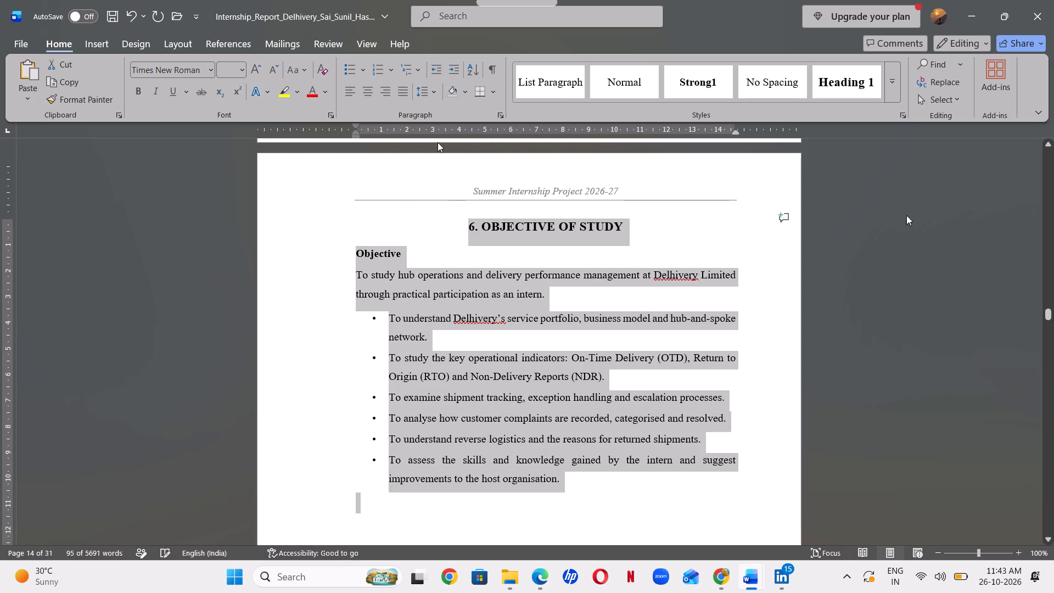
Insert blank lines after the last objective bullet until section 7, Research Methodology, starts on a new page.
click(1049, 316)
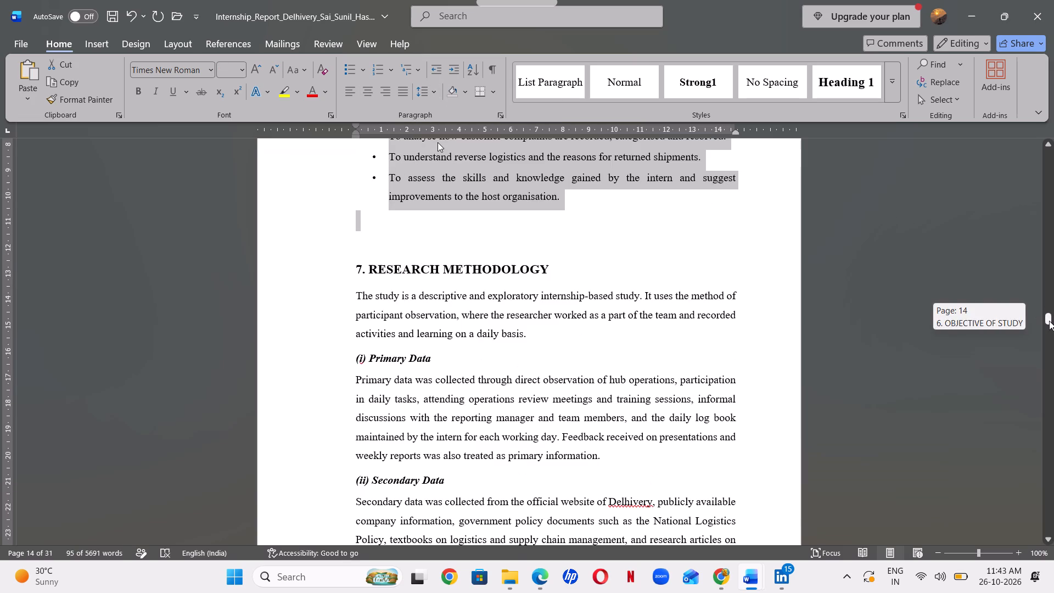
click(562, 202)
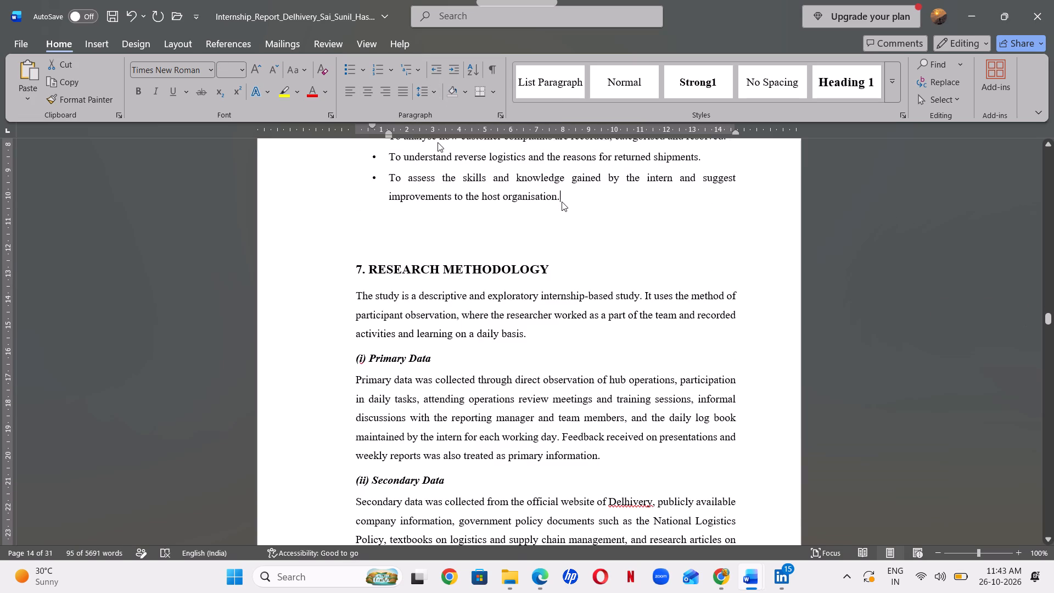
key(Return)
key(Return)
key(Return)
key(Return)
key(Return)
key(Return)
key(Return)
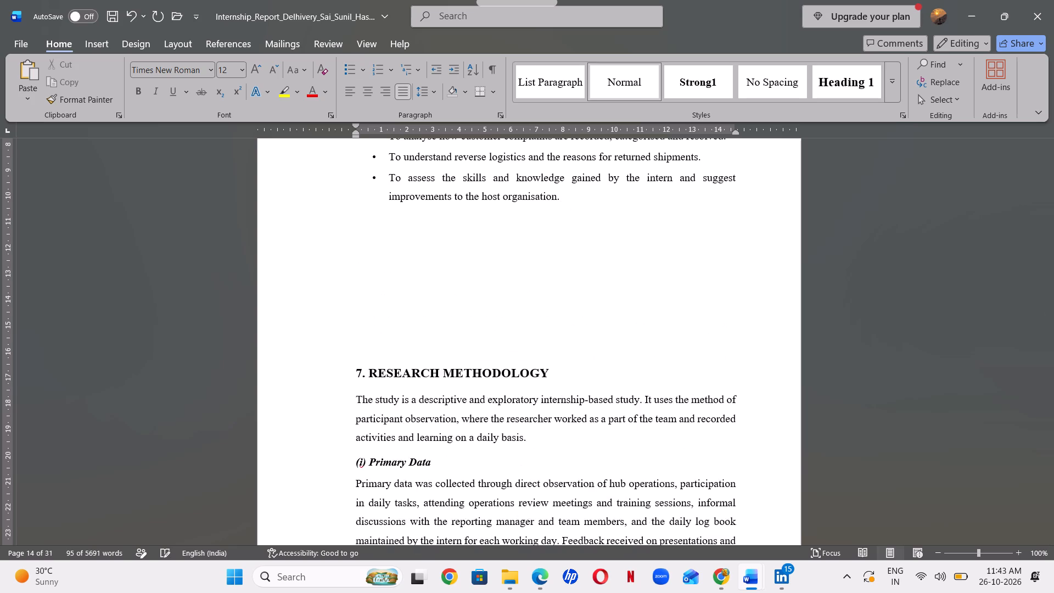
key(Return)
key(Return)
key(Return)
key(Return)
key(Return)
key(Return)
key(Return)
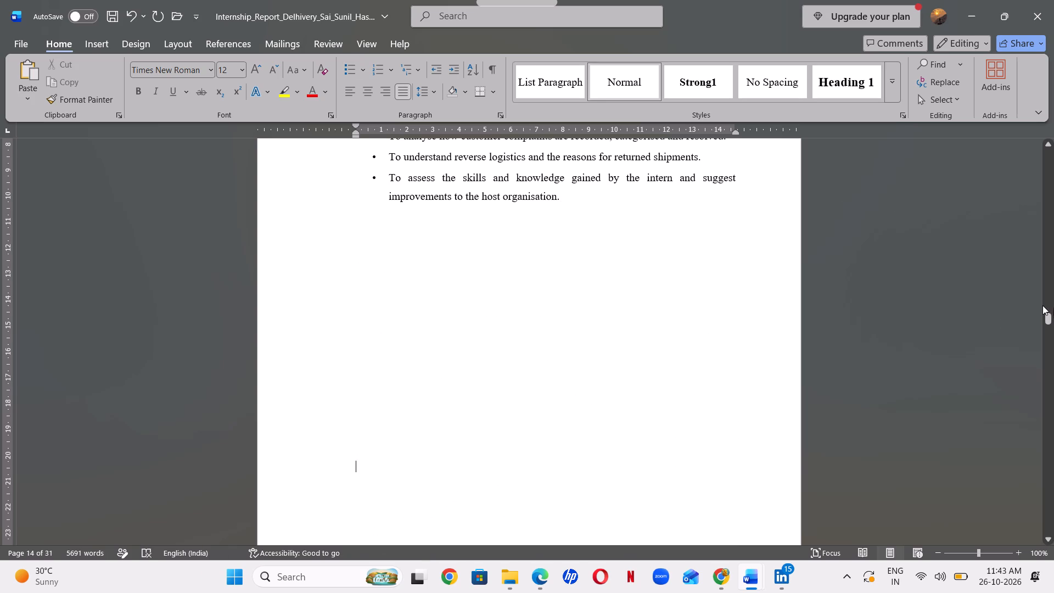
Centre the "7. RESEARCH METHODOLOGY" heading.
click(1049, 315)
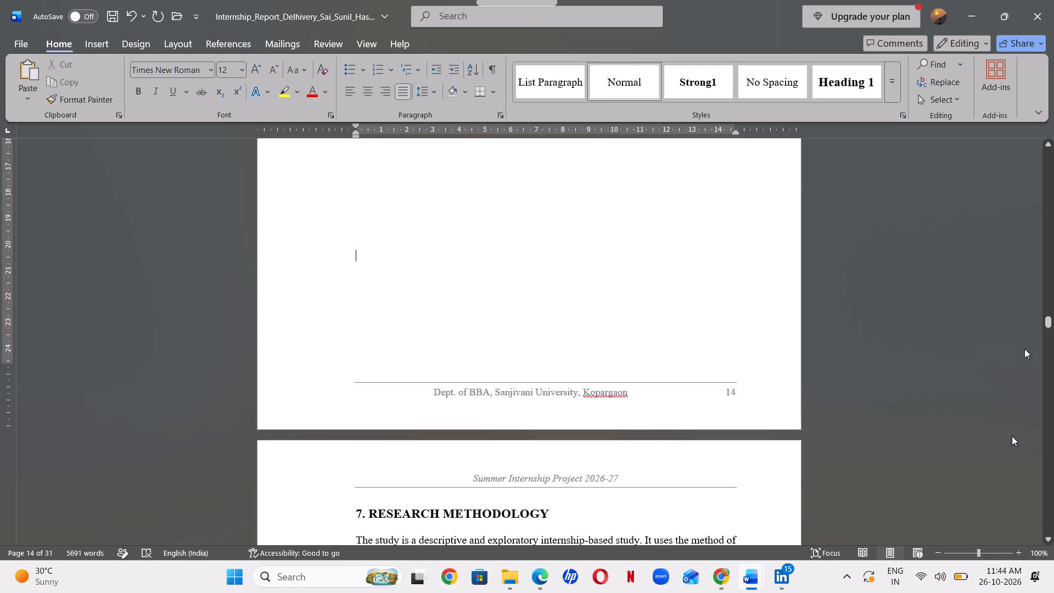
click(1050, 318)
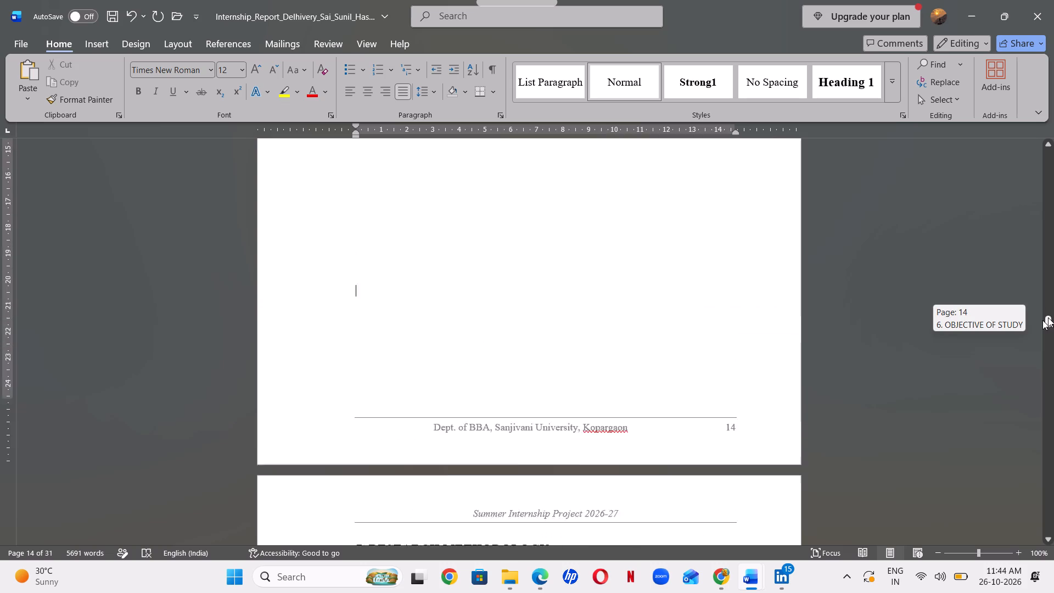
click(1046, 317)
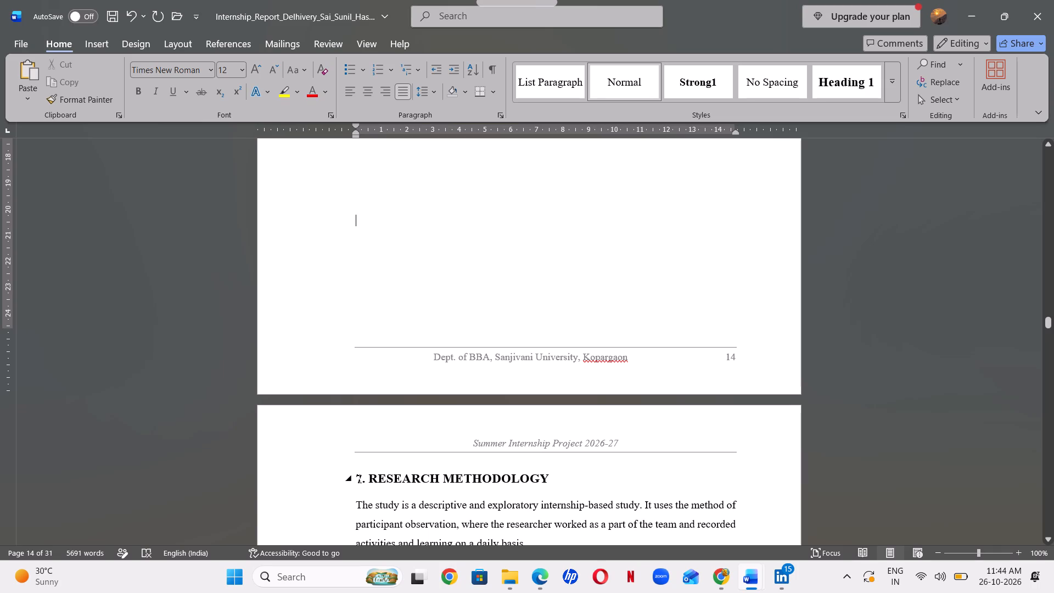
drag(358, 479, 547, 477)
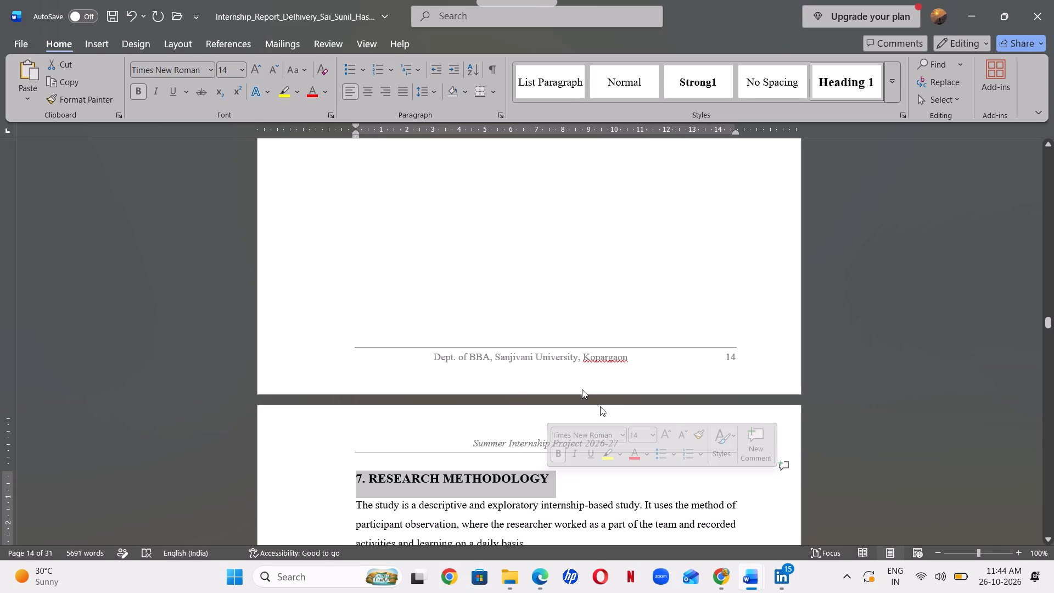
click(367, 88)
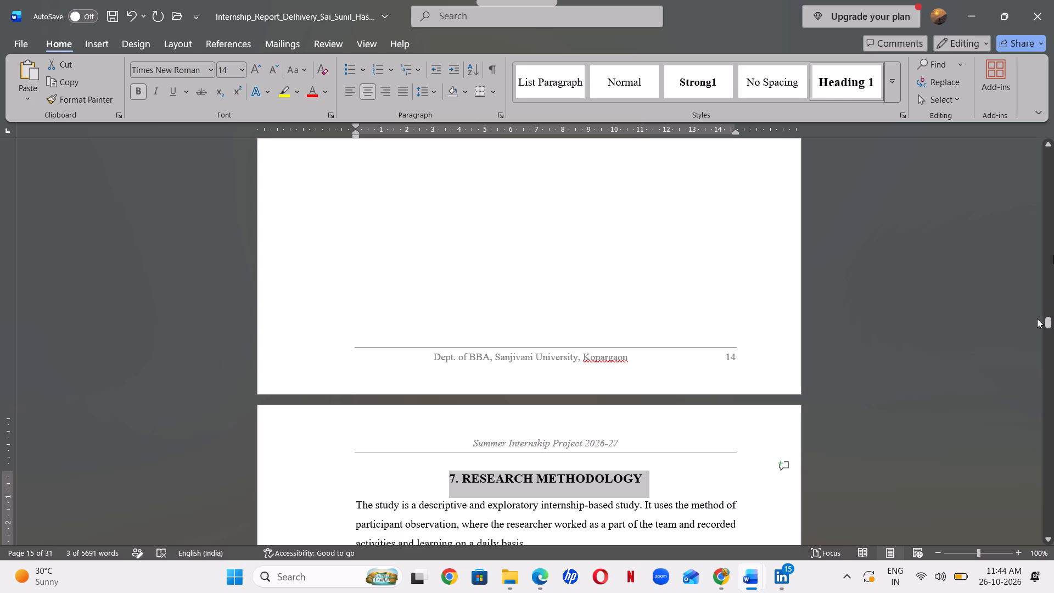
Remove the italics from the "(i) Primary Data" and "(ii) Secondary Data" subheadings, keeping them bold.
click(1047, 322)
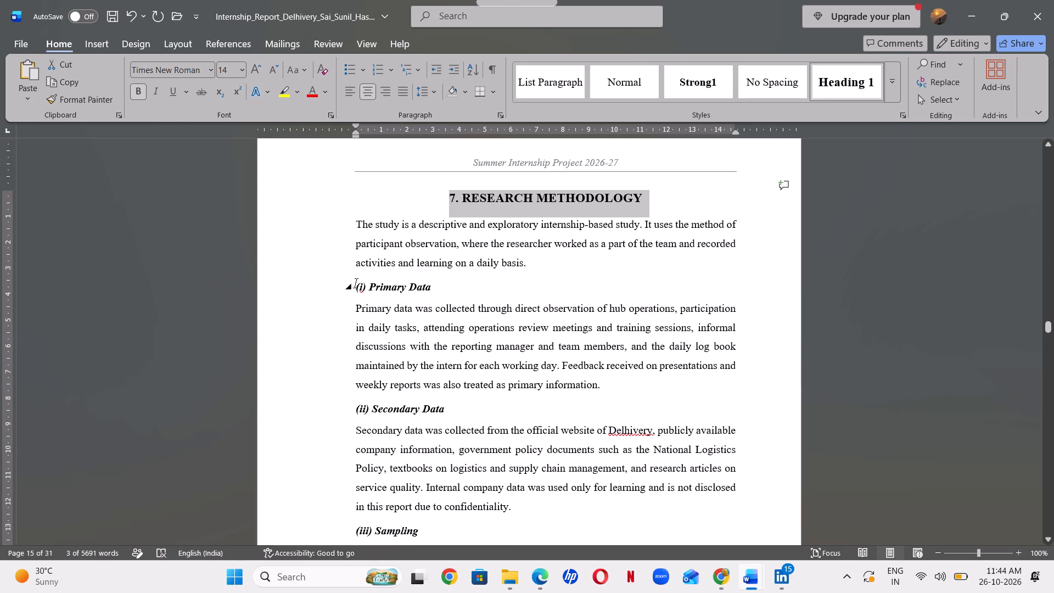
drag(355, 283, 427, 287)
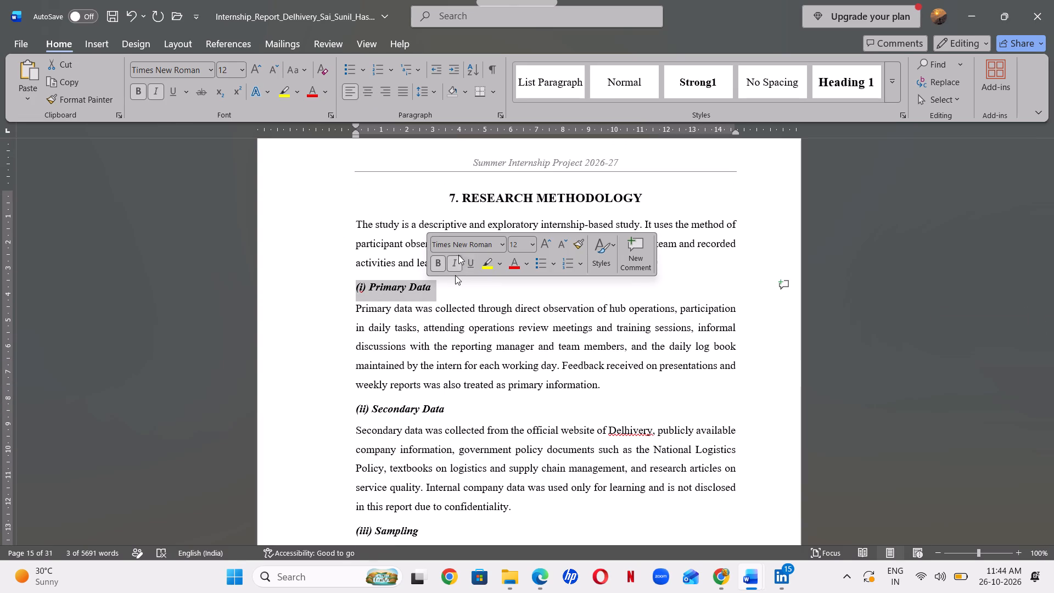
click(456, 255)
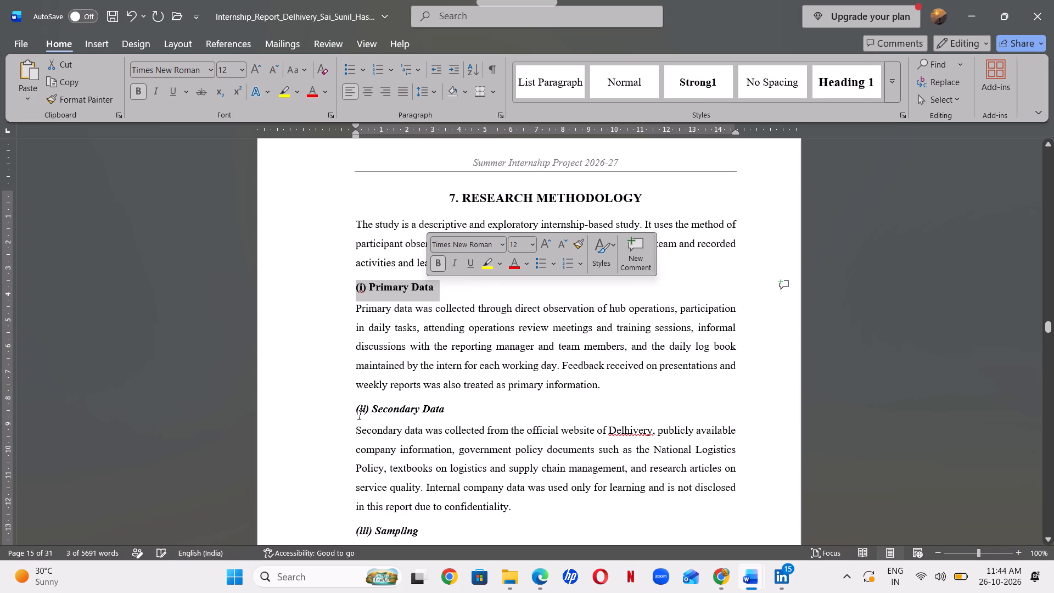
drag(357, 411, 446, 409)
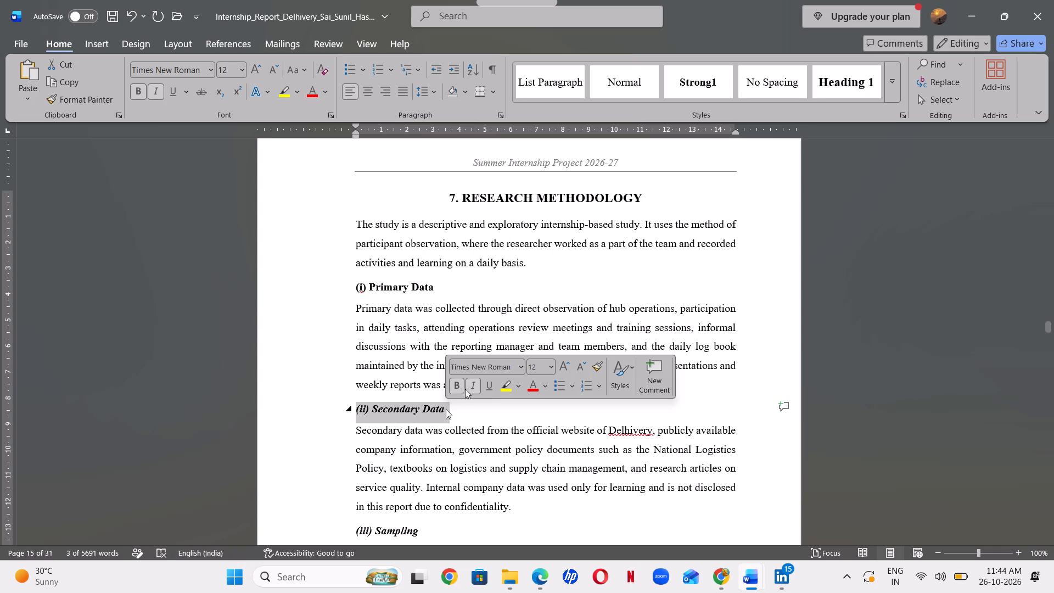
click(470, 388)
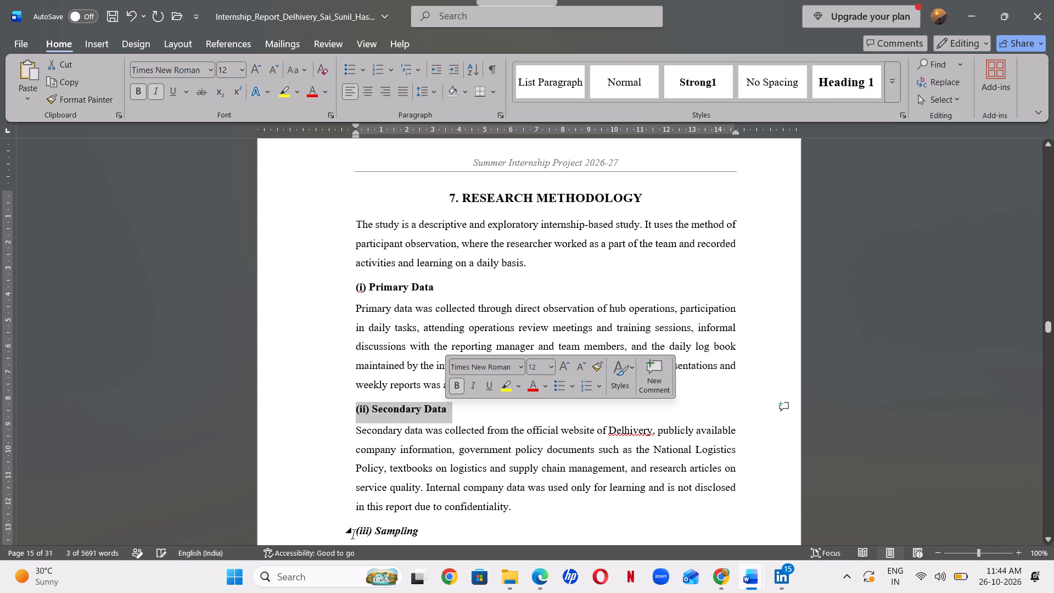
Remove the italics from the "(iii) Sampling" subheading, keeping it bold.
drag(352, 534, 358, 526)
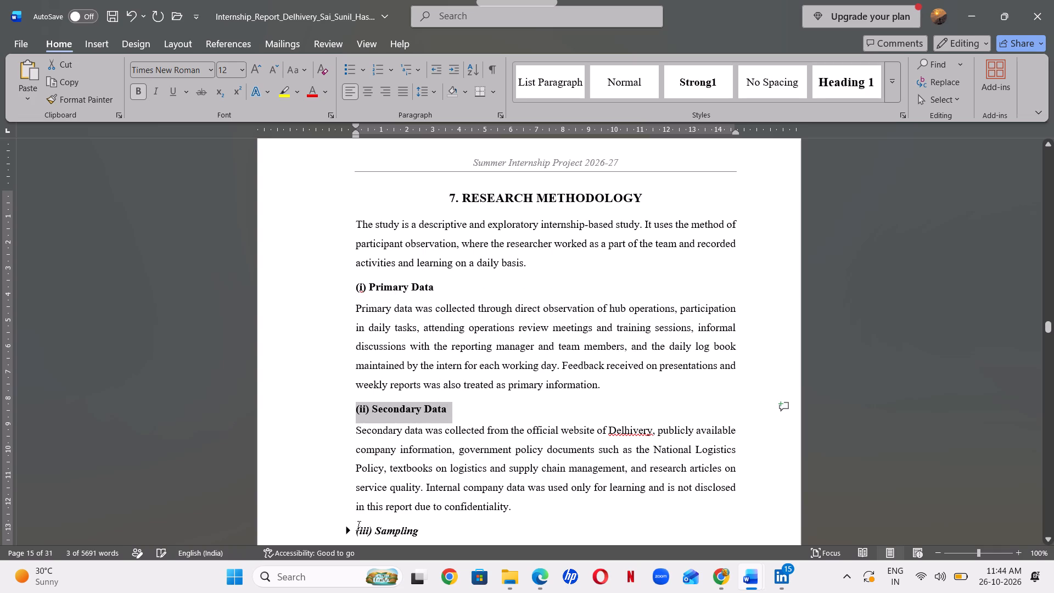
drag(358, 526, 357, 533)
drag(357, 533, 417, 531)
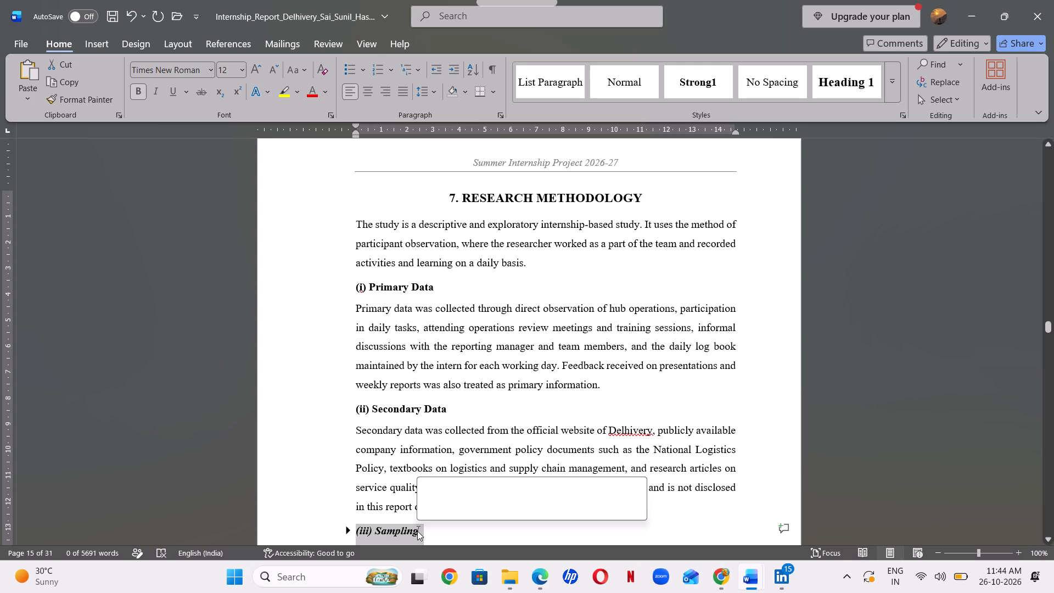
click(447, 501)
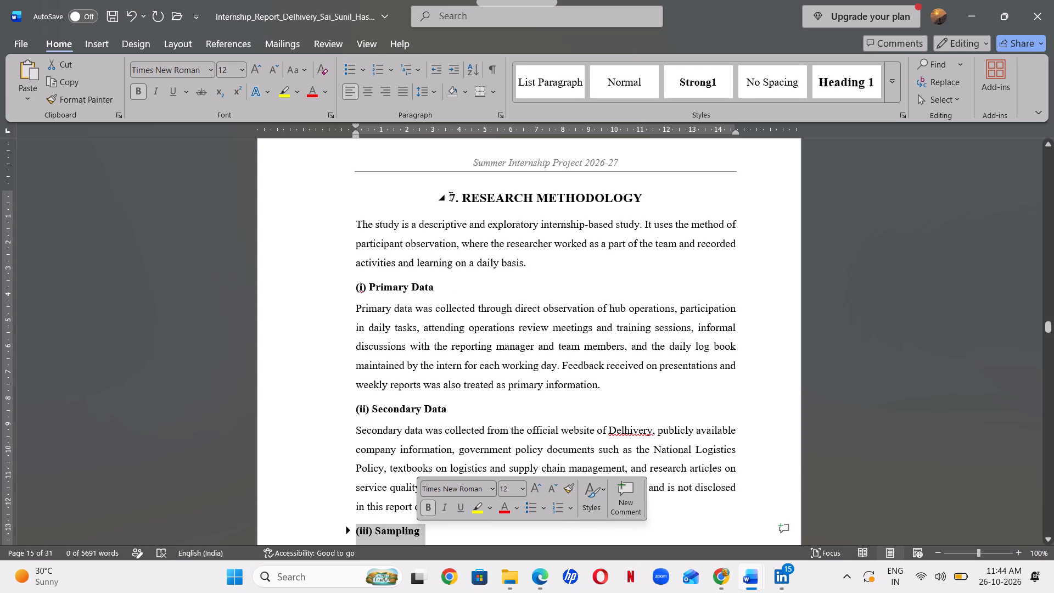
Apply a preset line spacing to the whole Research Methodology section, from its heading through the last limitations bullet.
drag(451, 197, 682, 592)
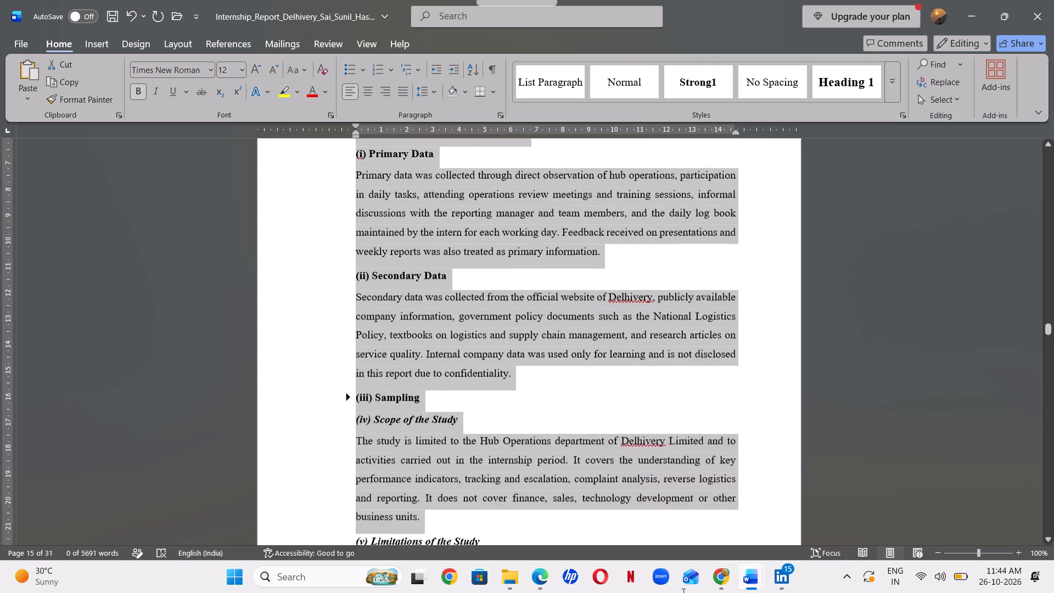
drag(682, 592, 688, 592)
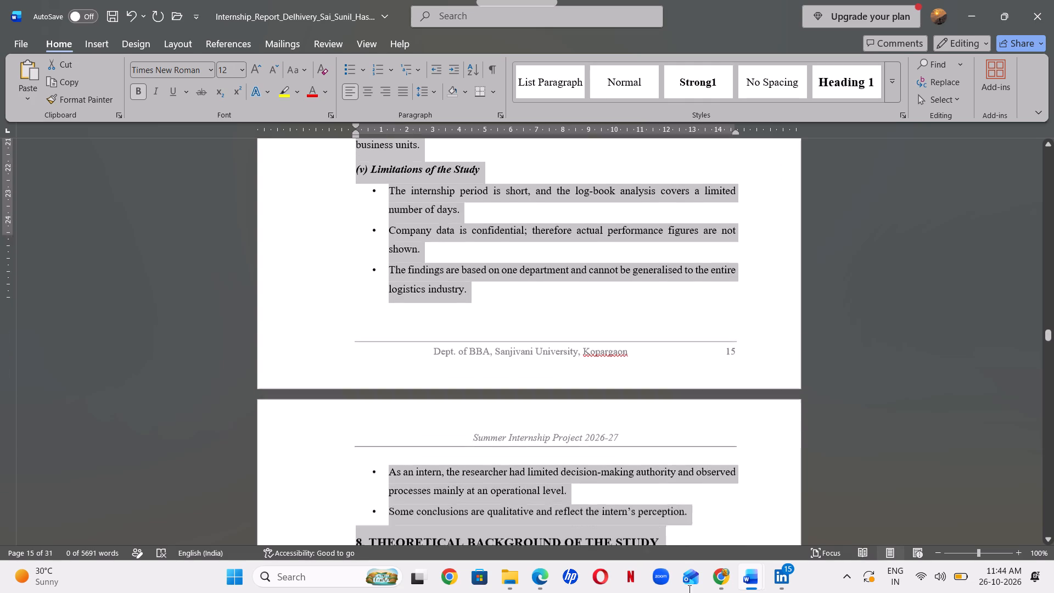
drag(688, 592, 685, 158)
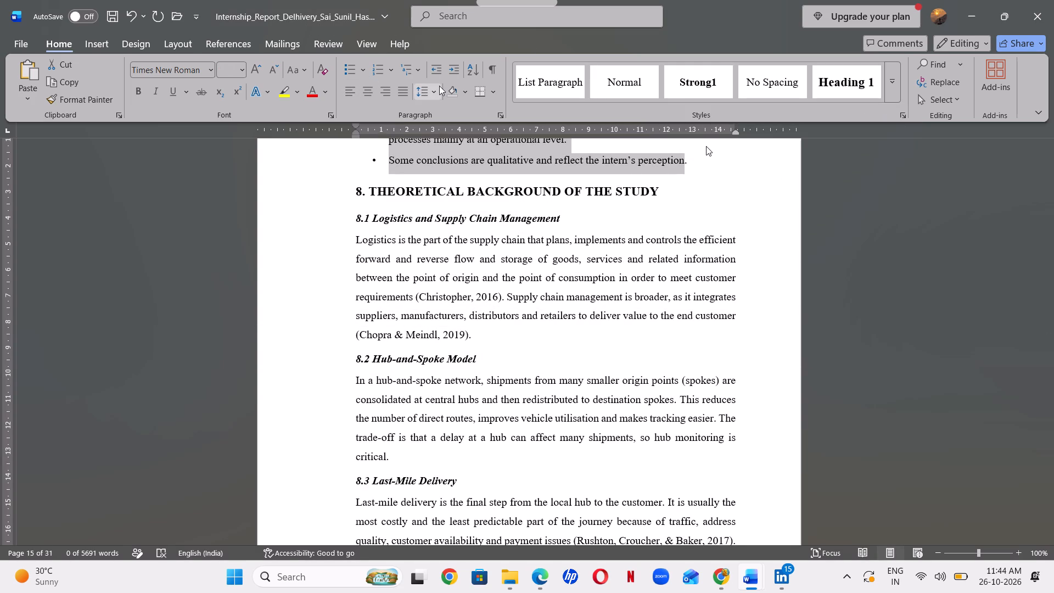
click(439, 86)
click(452, 149)
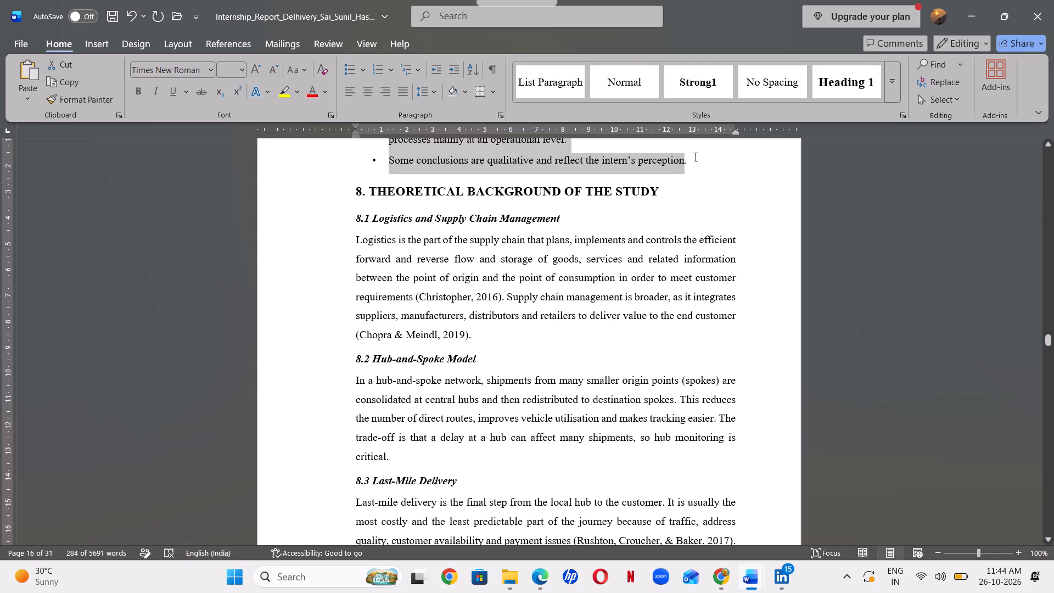
Insert blank lines after the last limitations bullet until section 8, Theoretical Background of the Study, starts on a new page.
click(694, 155)
key(Return)
key(Return)
key(Return)
key(Return)
key(Return)
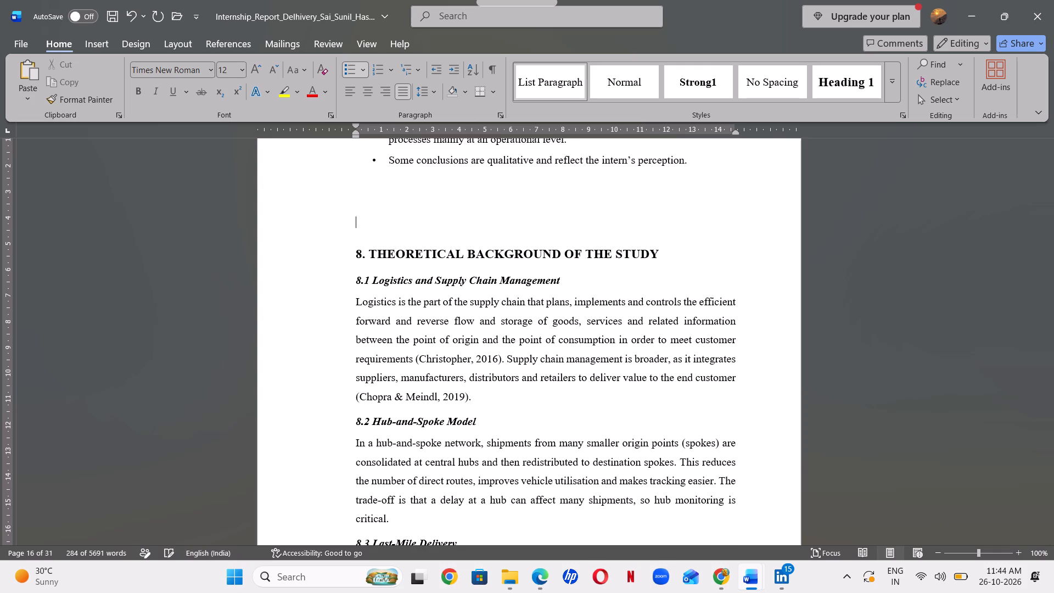
key(Return)
key(Return)
key(Return)
key(Return)
key(Return)
key(Return)
key(Return)
key(Return)
key(Return)
key(Return)
key(Return)
key(Return)
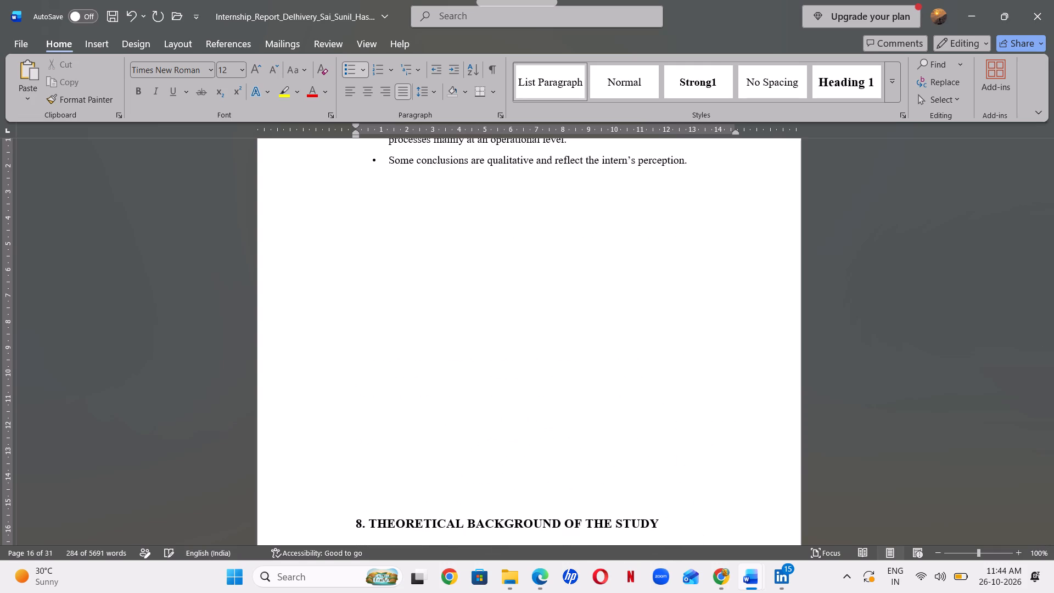
key(Return)
key(Return)
key(Return)
key(Return)
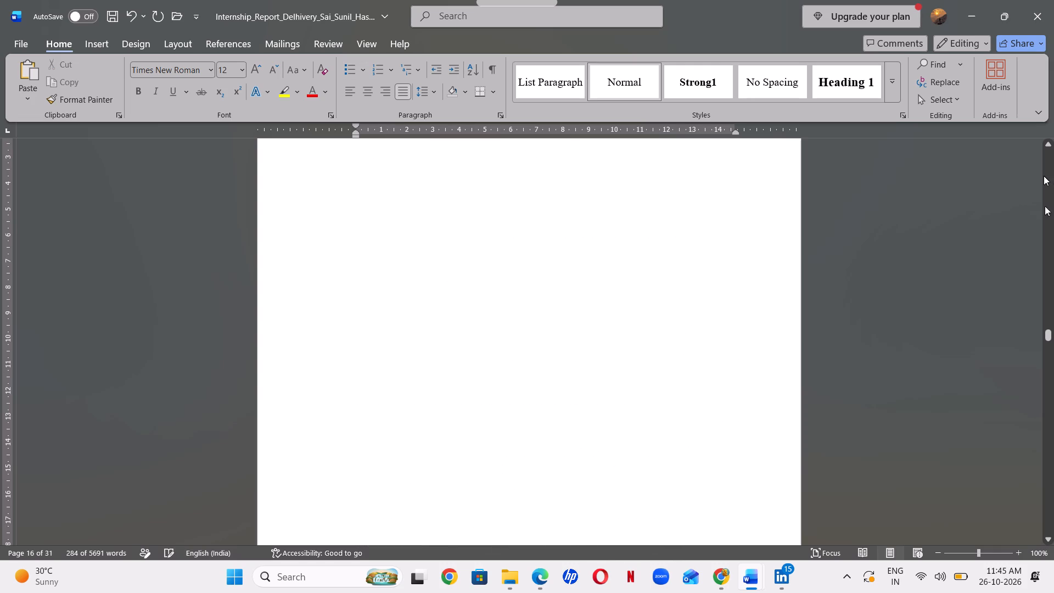
drag(1052, 335, 1044, 309)
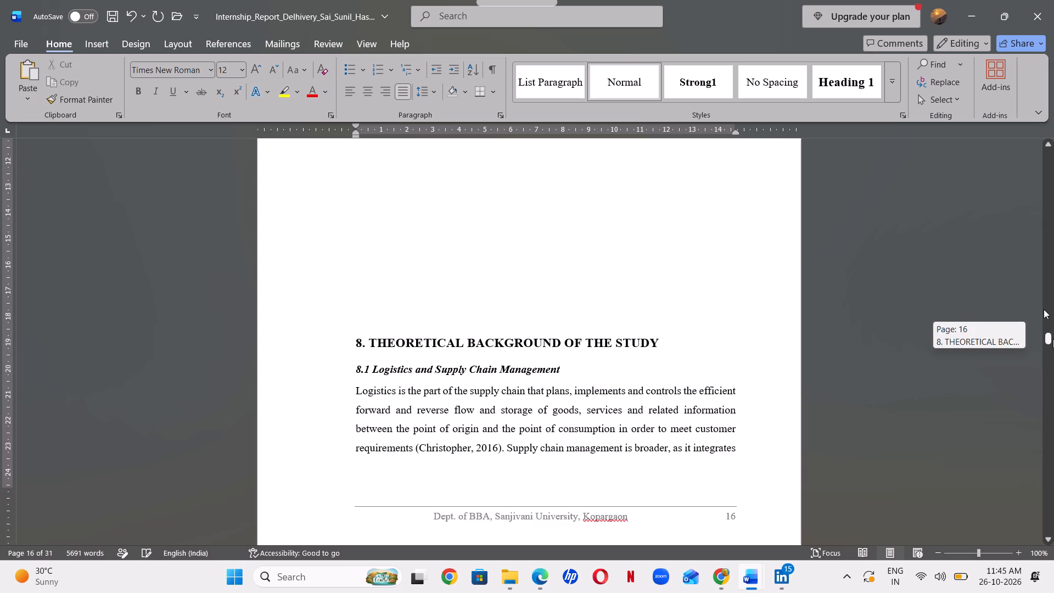
drag(1044, 309, 1053, 340)
key(Return)
key(Return)
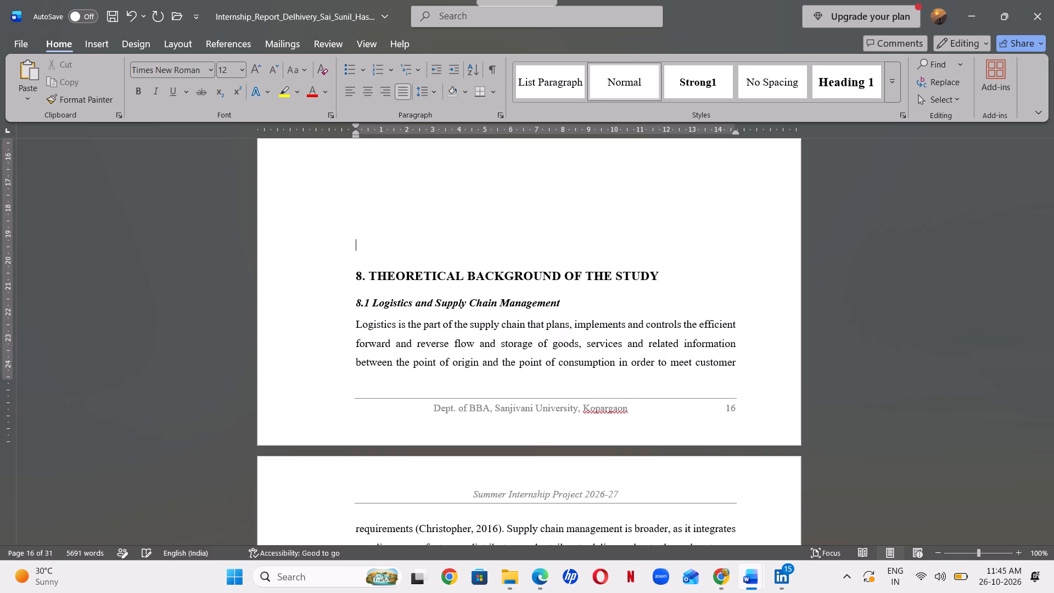
key(Return)
key(Return)
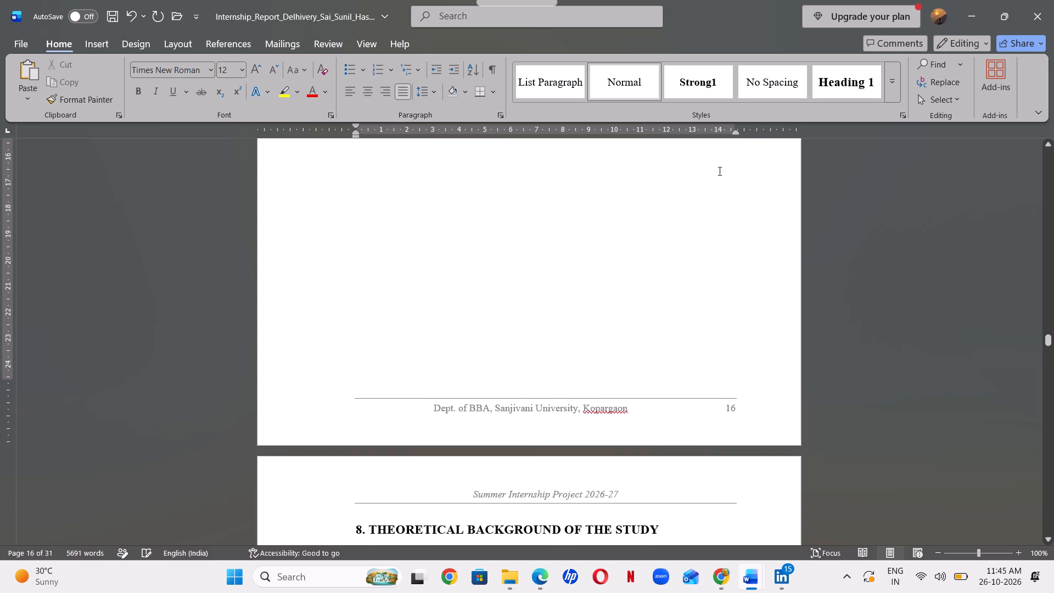
Centre the "8. THEORETICAL BACKGROUND OF THE STUDY" heading.
key(Down)
key(Down)
key(Down)
key(Down)
key(Down)
key(Down)
key(Down)
key(Down)
key(Down)
key(Down)
key(Down)
key(Down)
key(Down)
key(Down)
key(Down)
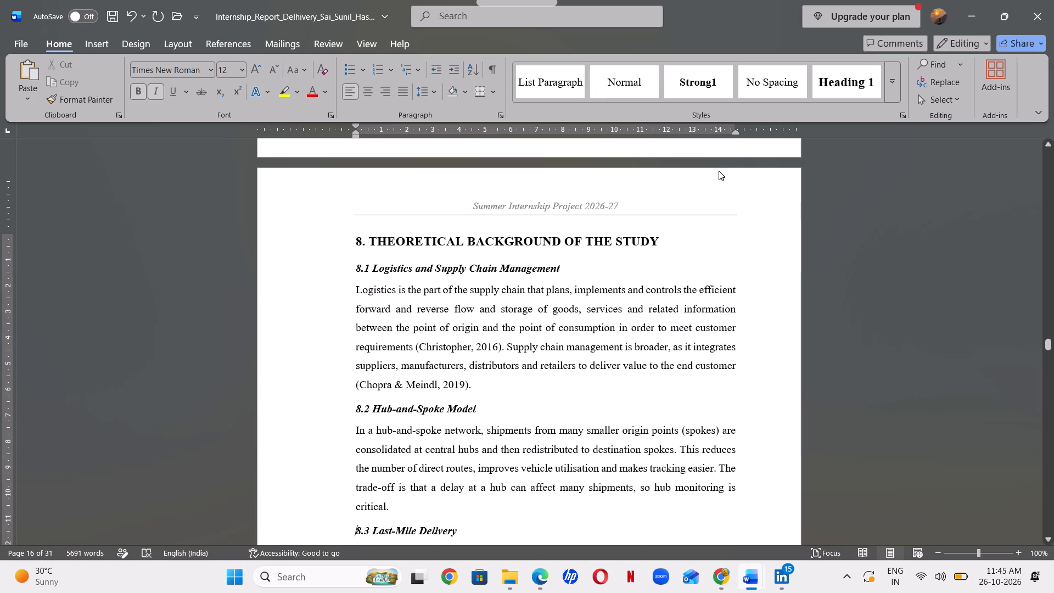
drag(357, 240, 459, 239)
drag(459, 239, 681, 233)
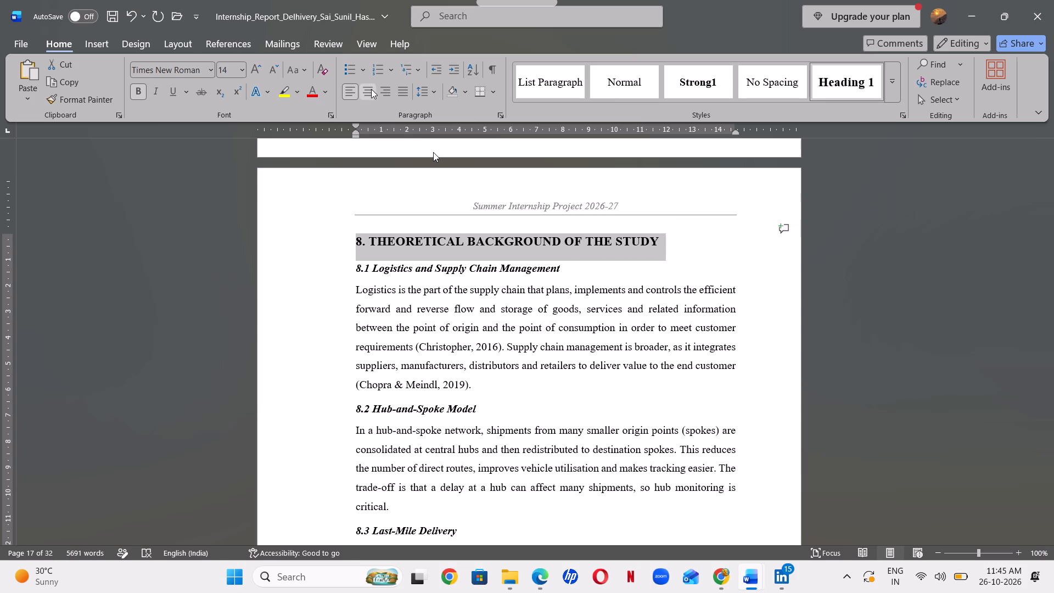
click(371, 90)
Remove the italics from the 8.1 Logistics and Supply Chain Management, 8.2 Hub-and-Spoke Model and 8.3 Last-Mile Delivery subheadings, keeping them bold.
drag(356, 266, 571, 264)
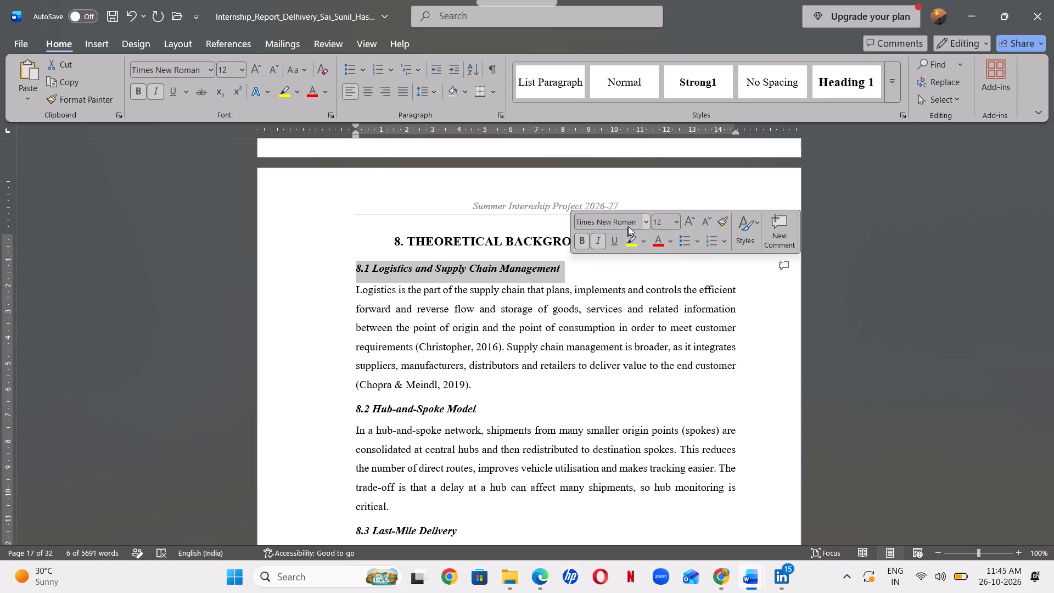
click(595, 239)
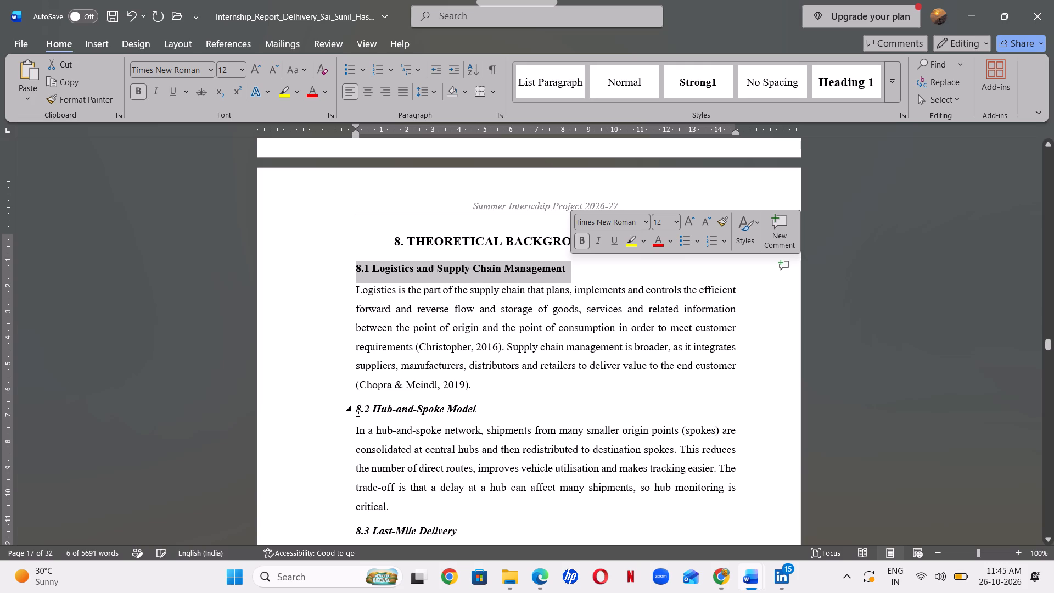
drag(357, 412, 484, 410)
click(517, 383)
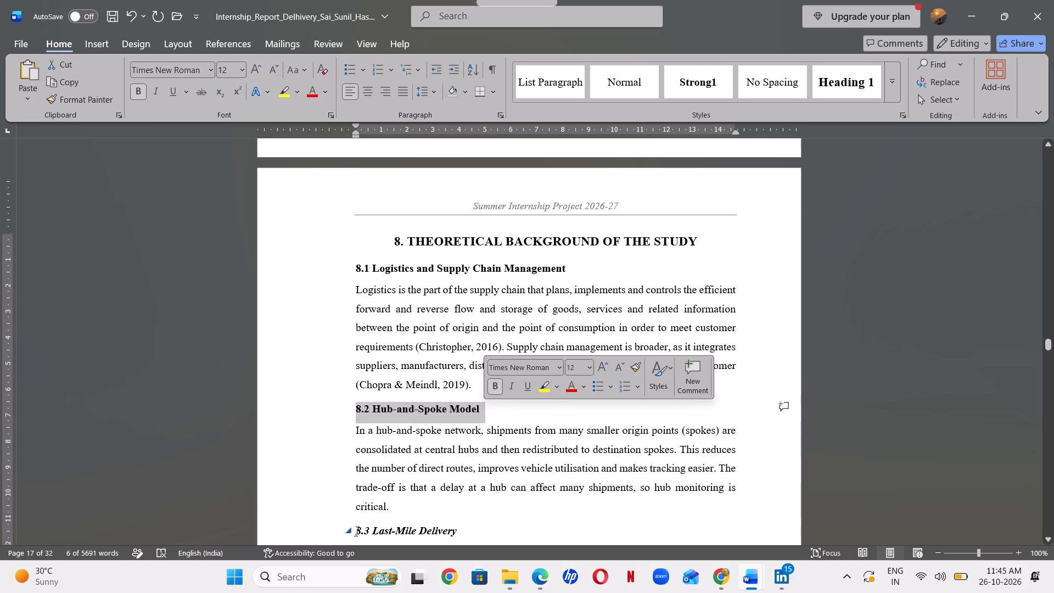
drag(356, 532, 462, 531)
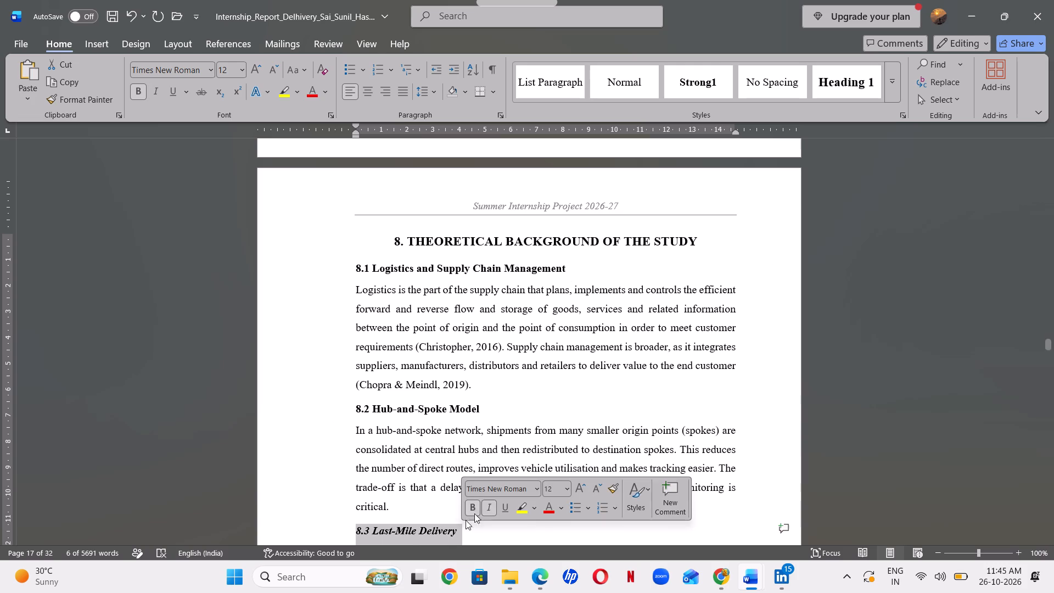
click(486, 508)
Remove the italics from the "8.4 Reverse Logistics" and "8.5 Key Performance Indicators" subheadings, keeping them bold.
key(Down)
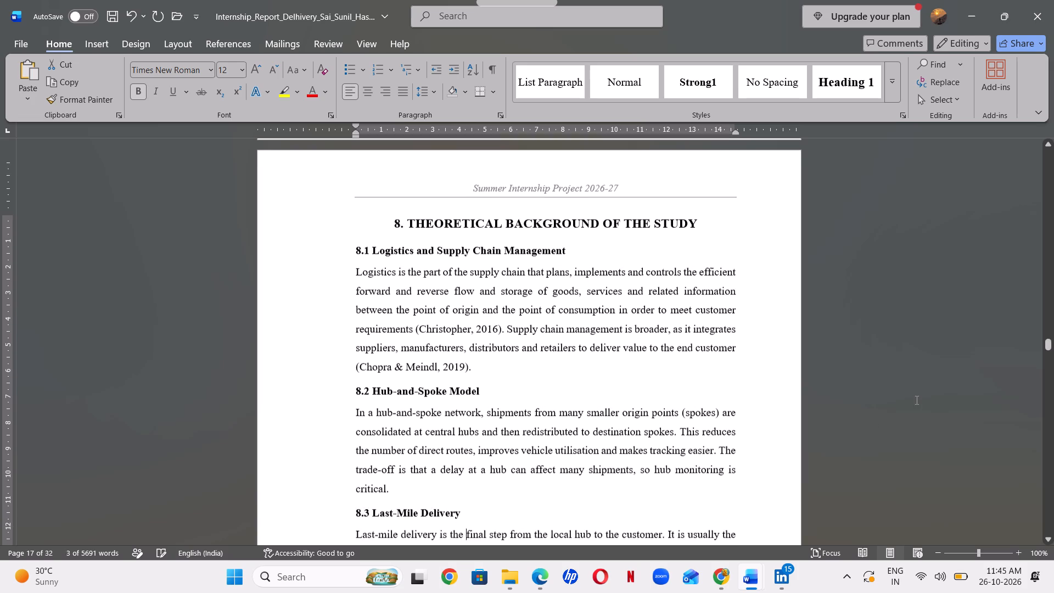
key(Down)
key(Down)
key(Down)
key(Down)
key(Down)
key(Down)
key(Down)
key(Down)
key(Down)
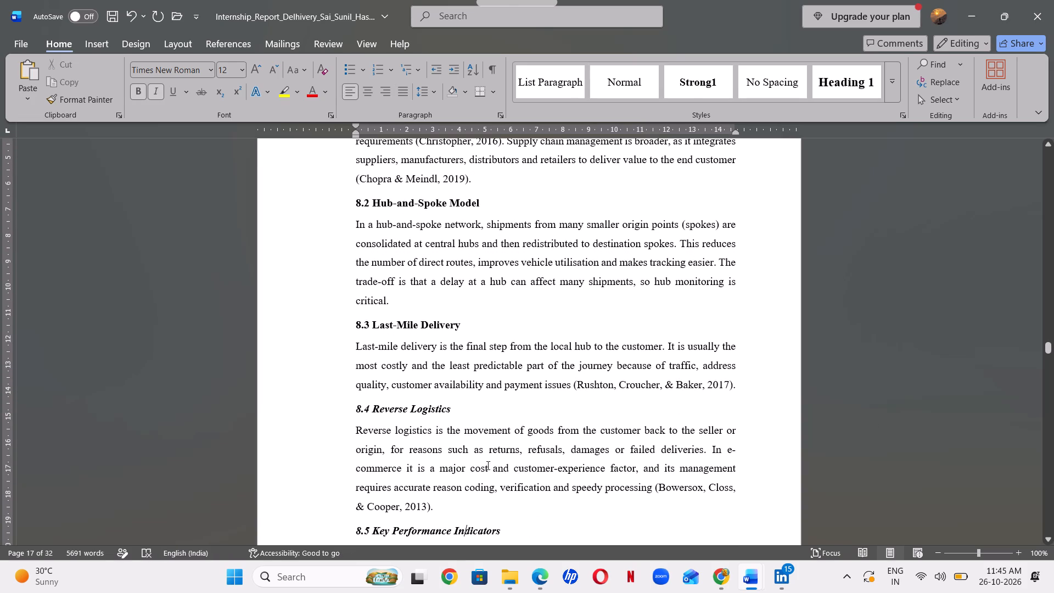
drag(354, 409, 455, 412)
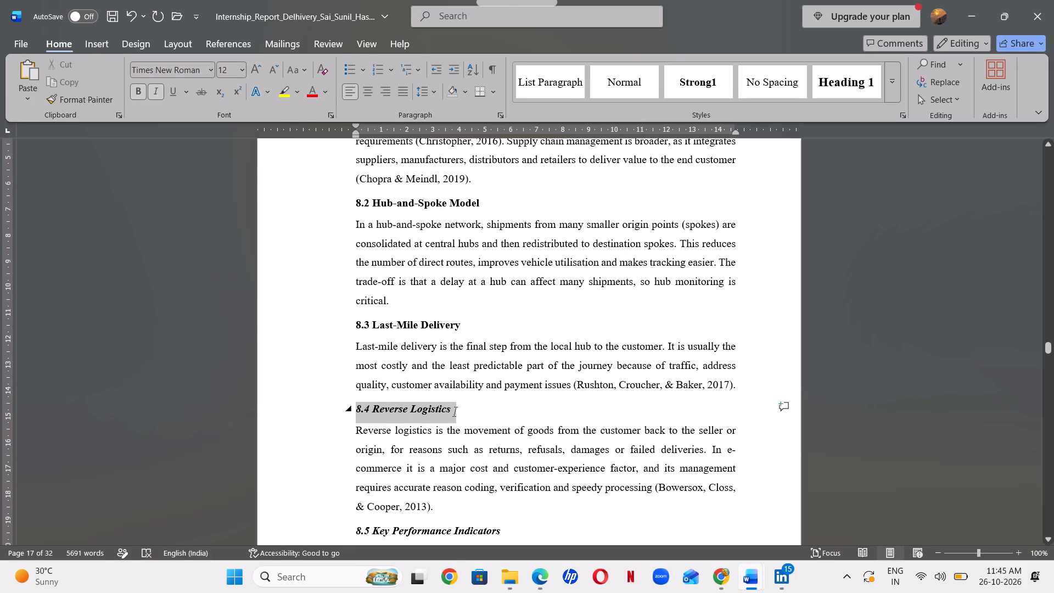
drag(455, 412, 457, 412)
click(487, 386)
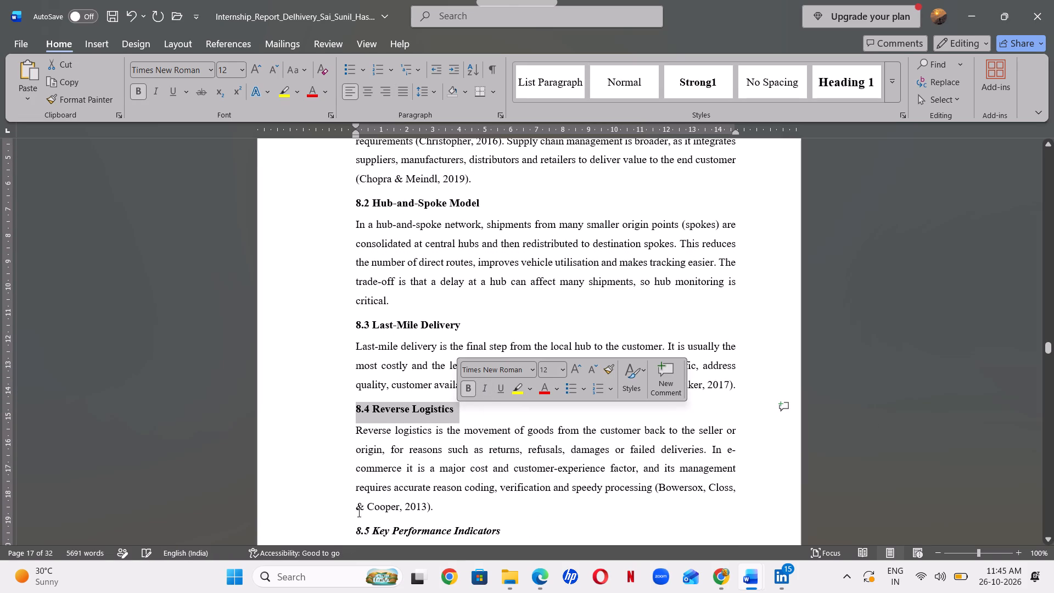
drag(355, 532, 553, 536)
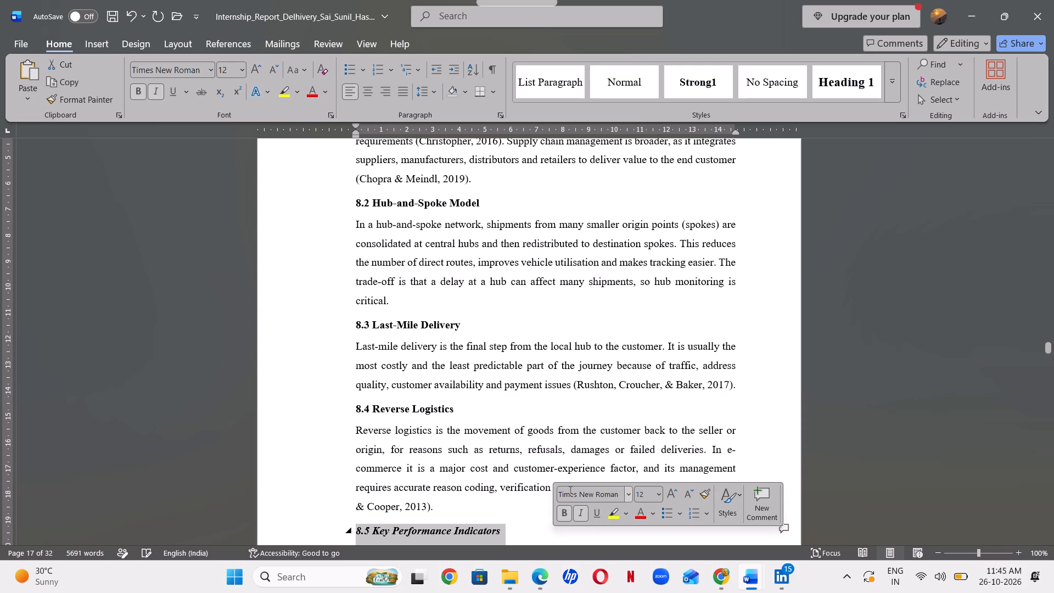
click(583, 515)
Remove the italics from the 8.6 Service Quality, 8.7 Root-Cause and Pareto Analysis and 8.8 Data-Driven Decision Making subheadings, keeping them bold.
key(Down)
key(Down)
key(Down)
key(Down)
key(Down)
key(Down)
key(Down)
key(Down)
key(Down)
key(Down)
key(Down)
key(Down)
key(Down)
key(Down)
key(Down)
key(Down)
key(Down)
key(Down)
key(Down)
key(Down)
key(Down)
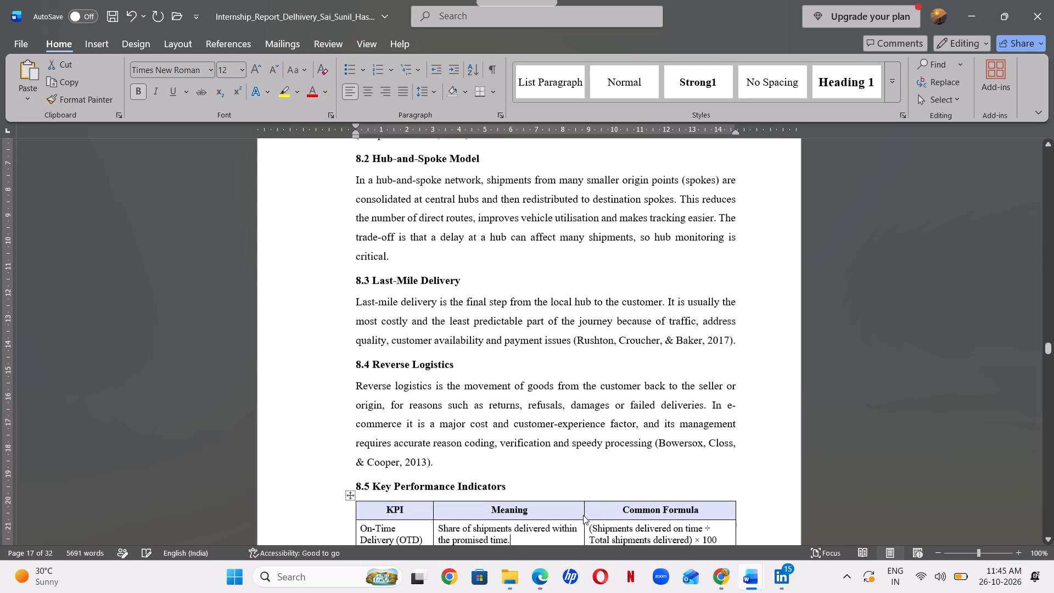
key(Up)
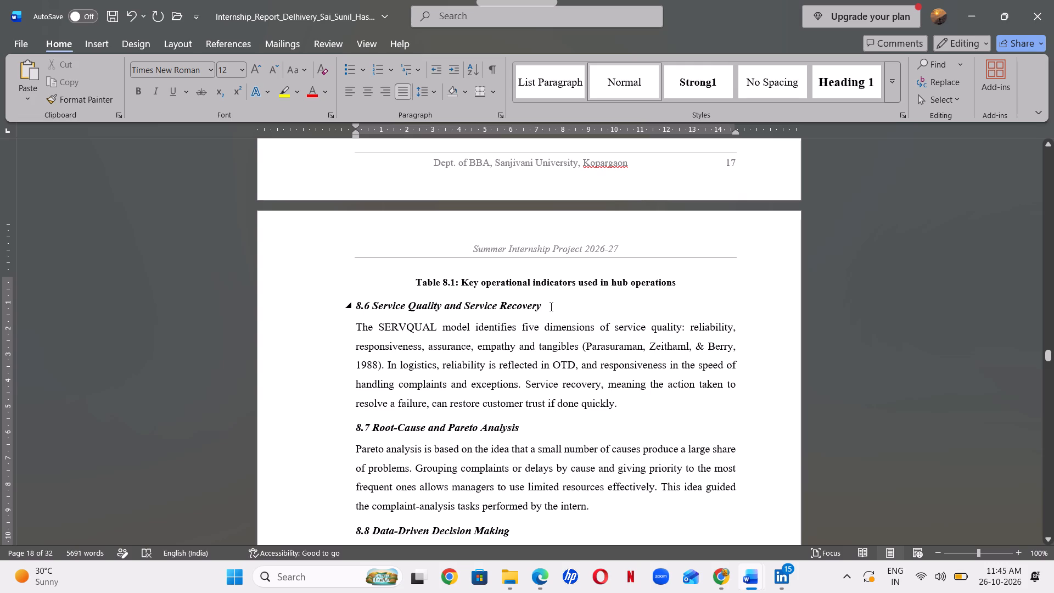
drag(550, 306, 359, 303)
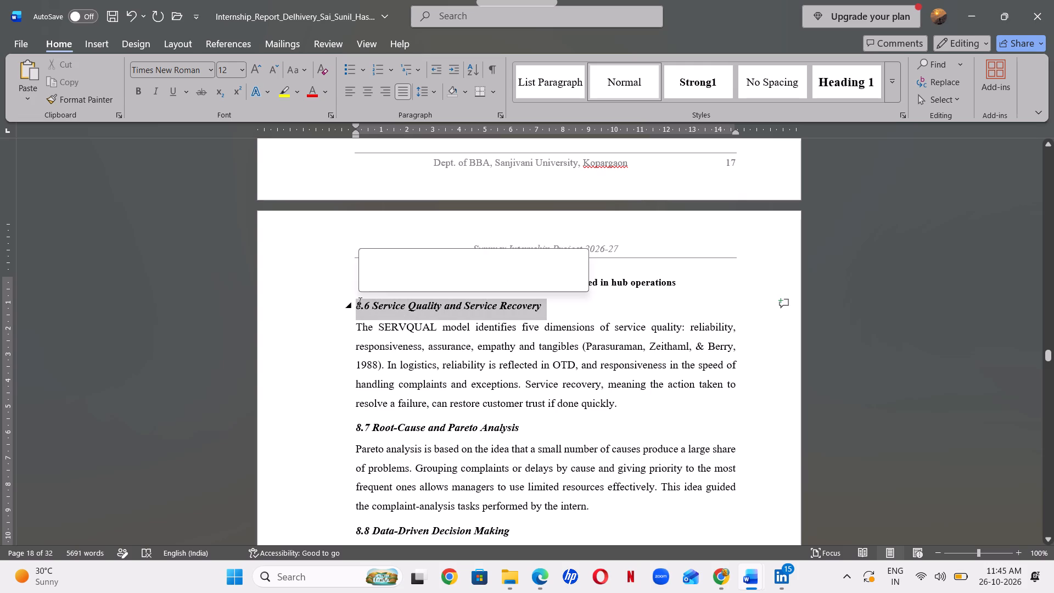
click(385, 285)
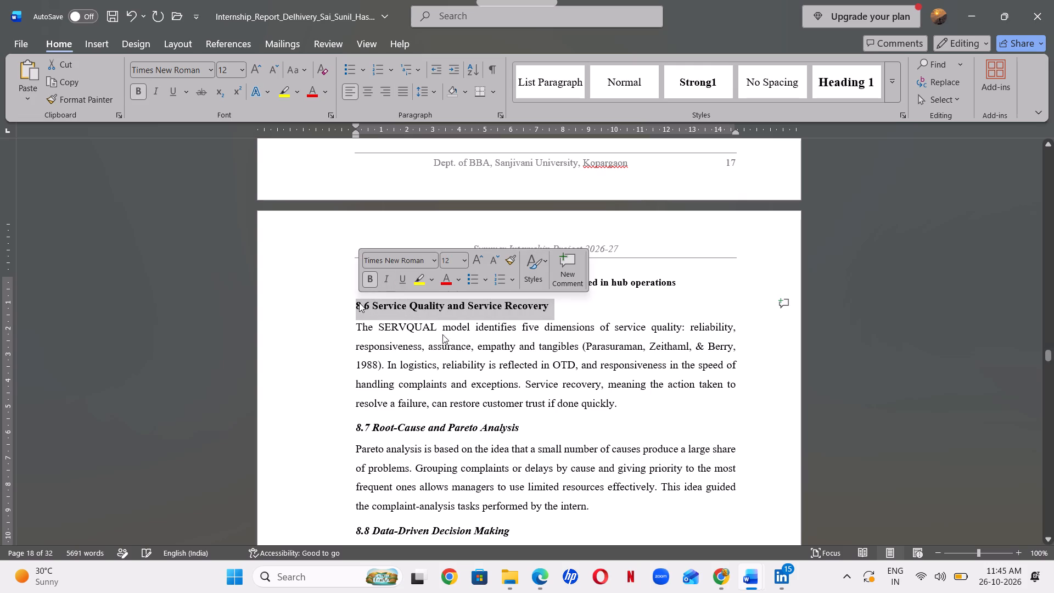
drag(519, 430, 400, 430)
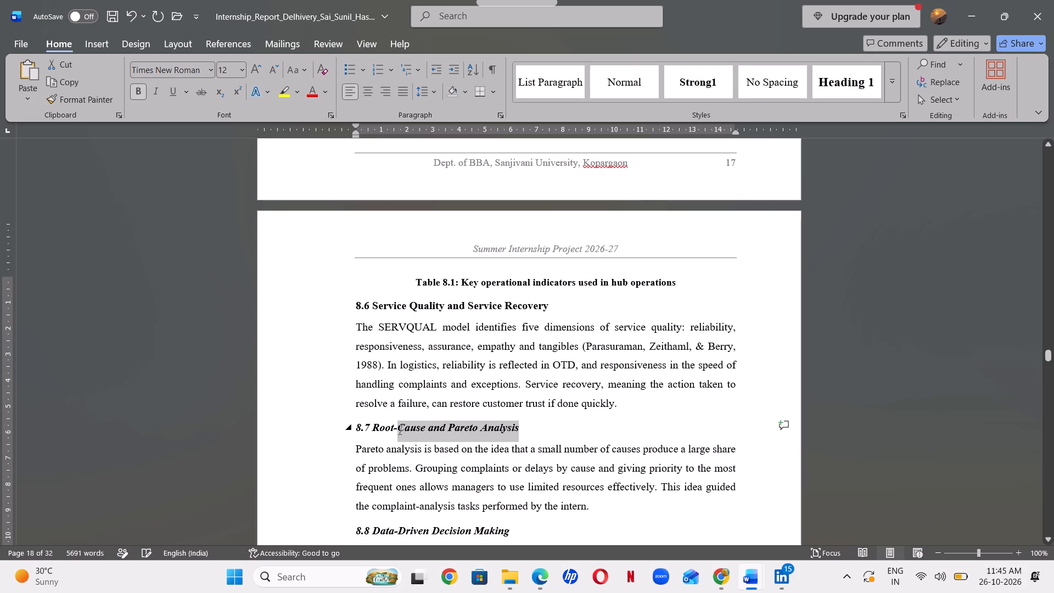
drag(400, 430, 355, 423)
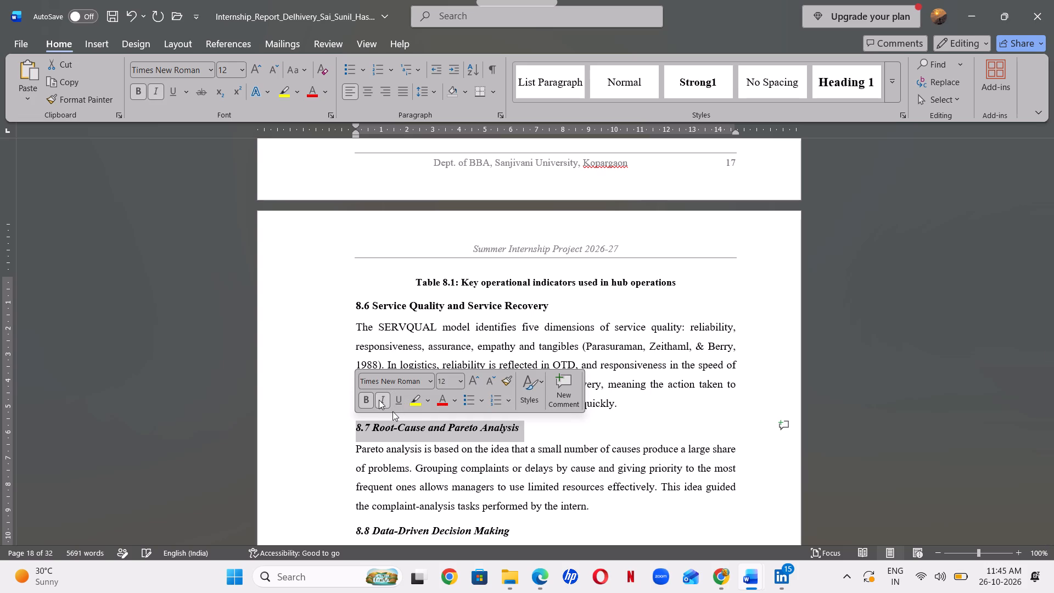
click(377, 400)
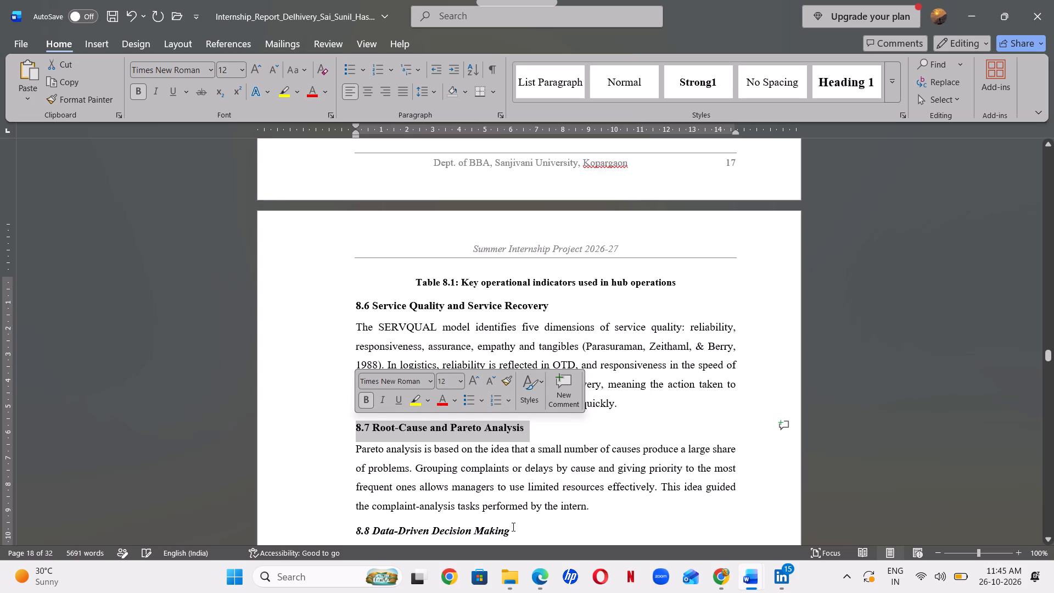
drag(513, 527, 365, 524)
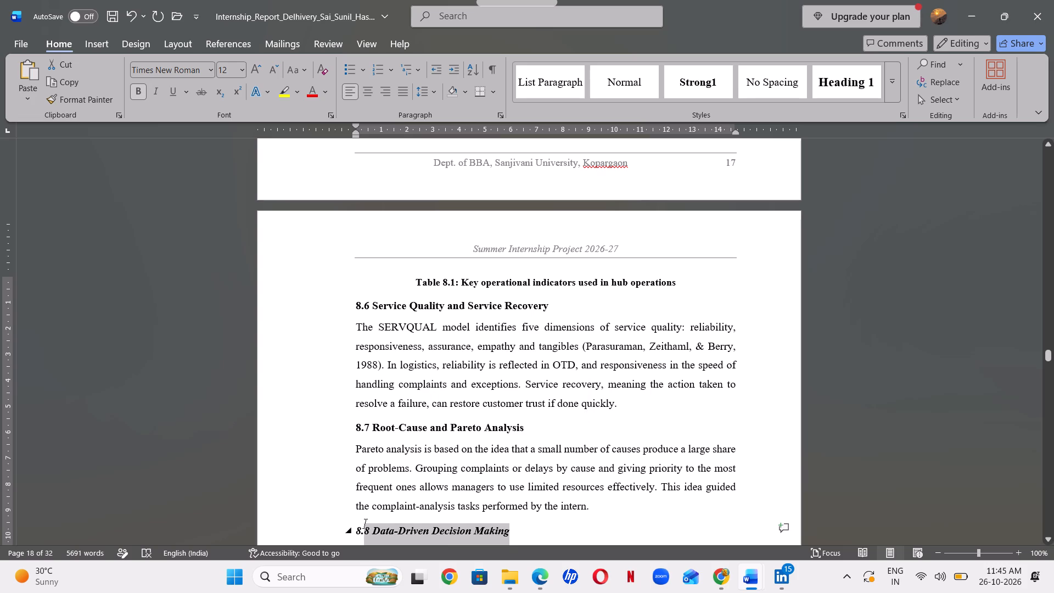
drag(365, 524, 355, 535)
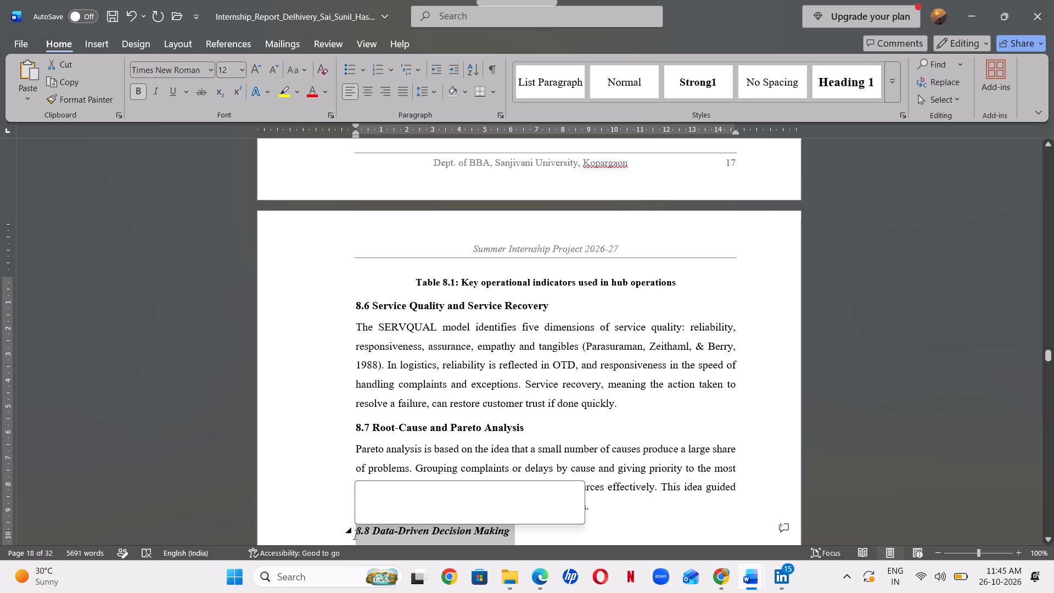
click(381, 507)
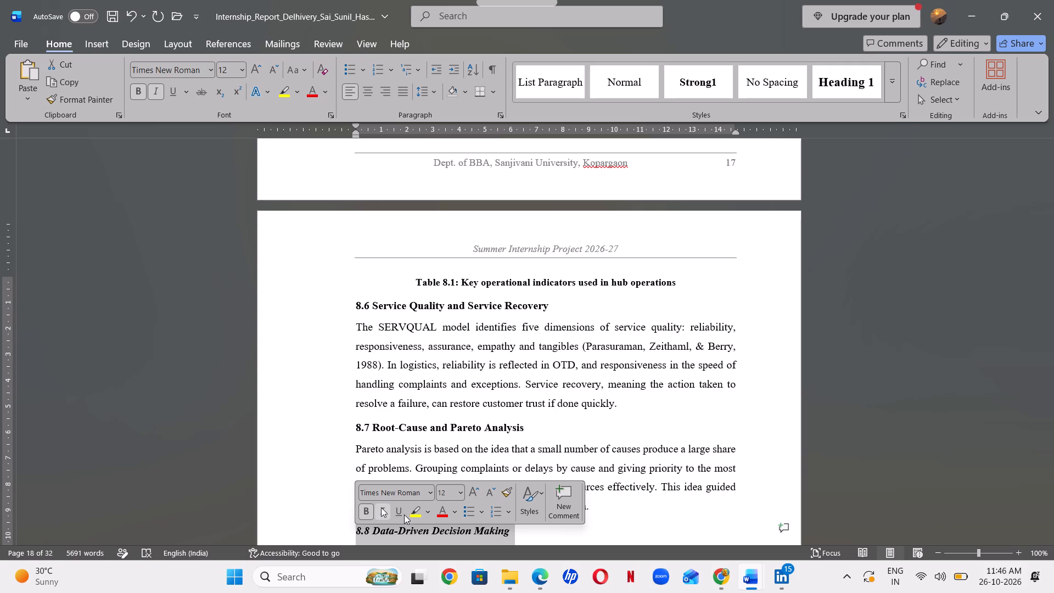
Set the line spacing of all of chapter 8, from its heading through the end of section 8.8, to 1.5.
click(898, 374)
key(Down)
key(Down)
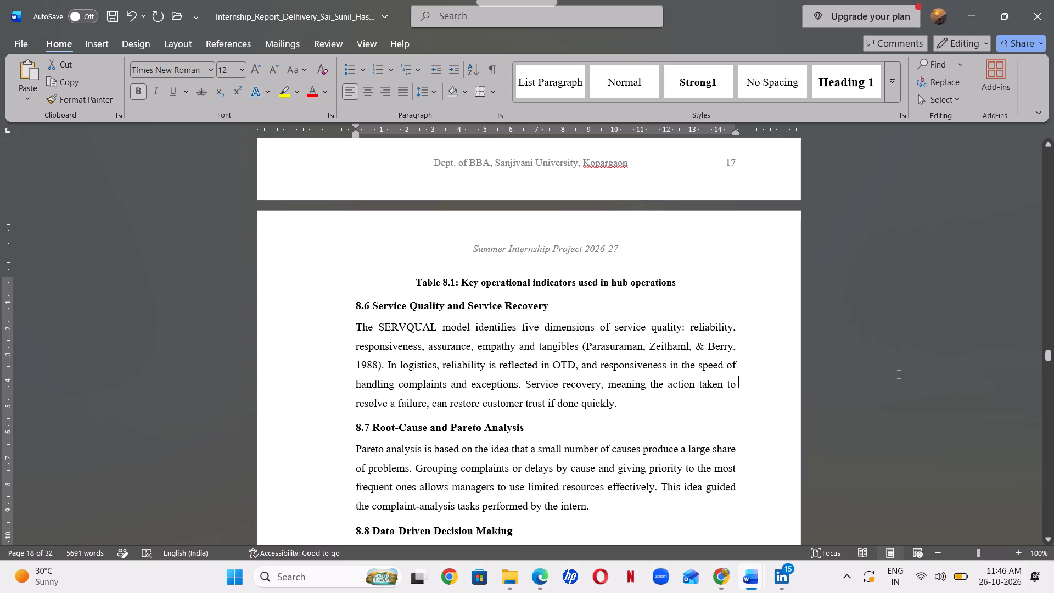
key(Down)
key(Down)
key(Down)
key(Down)
key(Down)
key(Down)
key(Down)
key(Down)
key(Down)
key(Down)
key(Down)
key(Down)
key(Down)
key(Down)
key(Down)
key(Down)
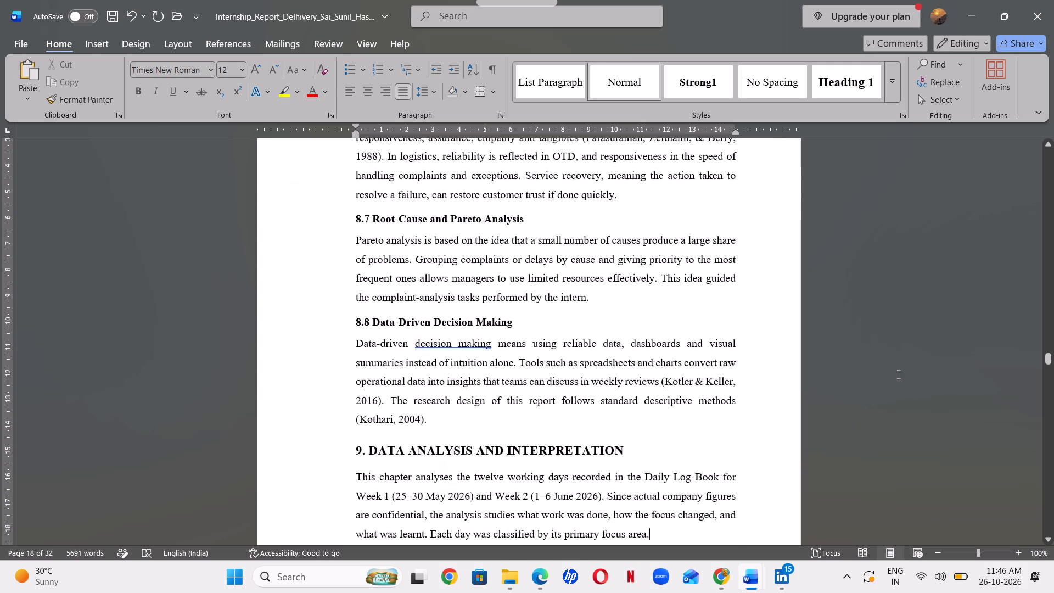
key(Down)
key(Up)
key(Up)
key(Up)
key(Up)
key(Up)
key(Up)
key(Up)
key(Up)
key(Up)
key(Up)
key(Up)
key(Up)
key(Up)
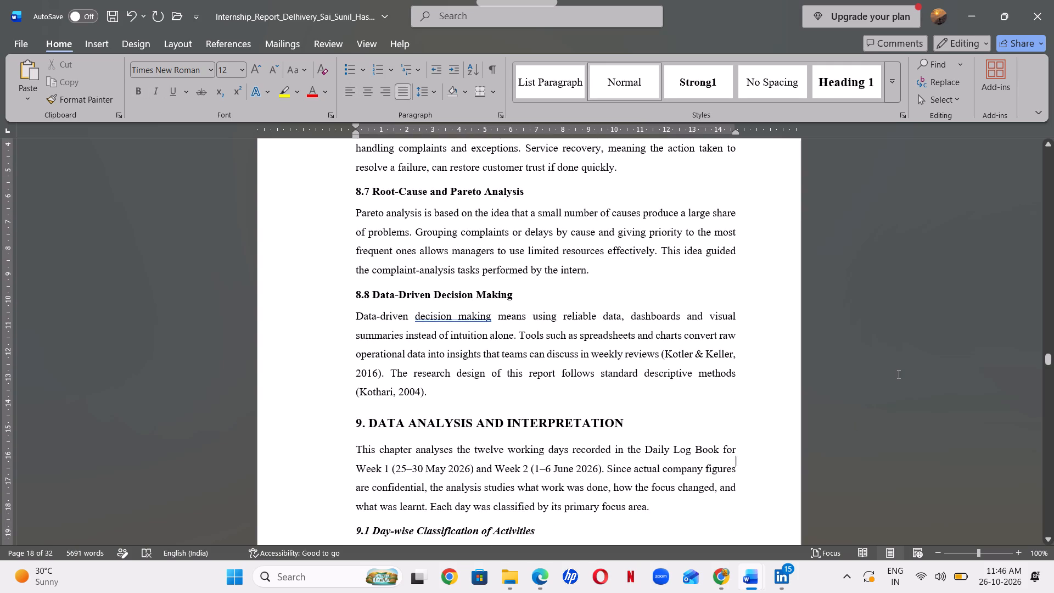
key(Up)
key(Up)
key(Up)
key(Up)
key(Up)
key(Up)
key(Up)
key(Up)
key(Up)
key(Up)
key(Up)
key(Up)
key(Up)
key(Up)
key(Up)
key(Up)
key(Up)
key(Up)
key(Up)
key(Up)
key(Up)
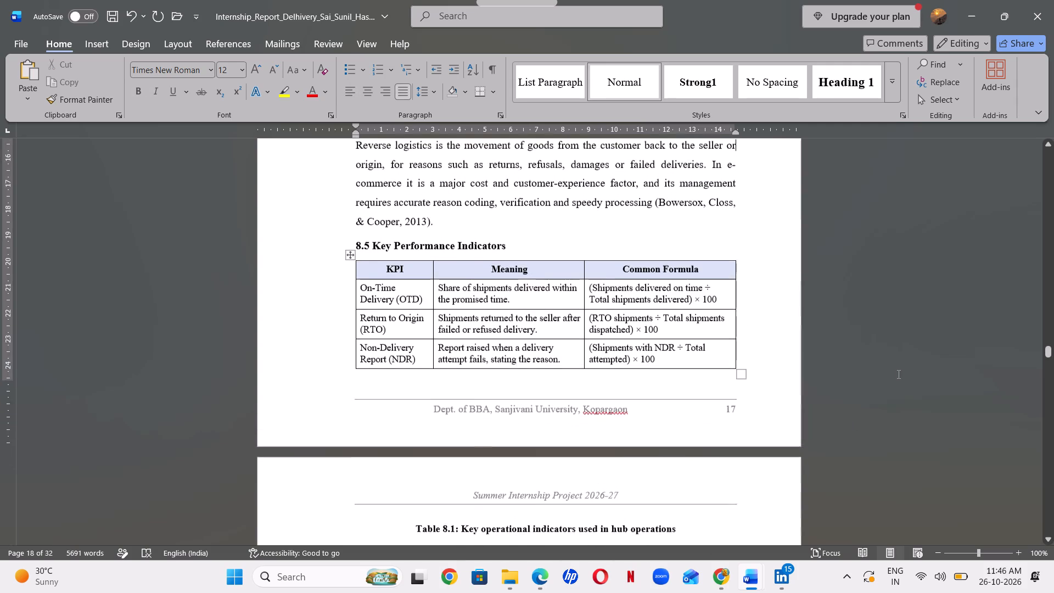
key(Up)
key(Up)
key(Up)
key(Up)
key(Up)
key(Up)
key(Up)
key(Up)
key(Up)
key(Up)
key(Up)
key(Up)
key(Up)
key(Up)
key(Up)
key(Up)
key(Up)
key(Up)
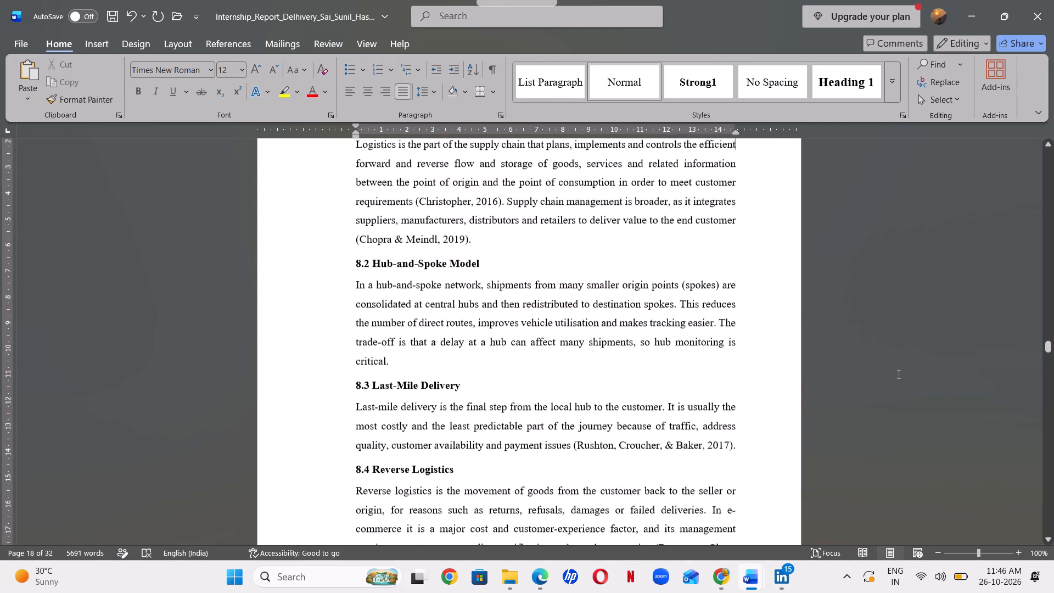
key(Up)
key(Up)
key(Up)
key(Up)
key(Up)
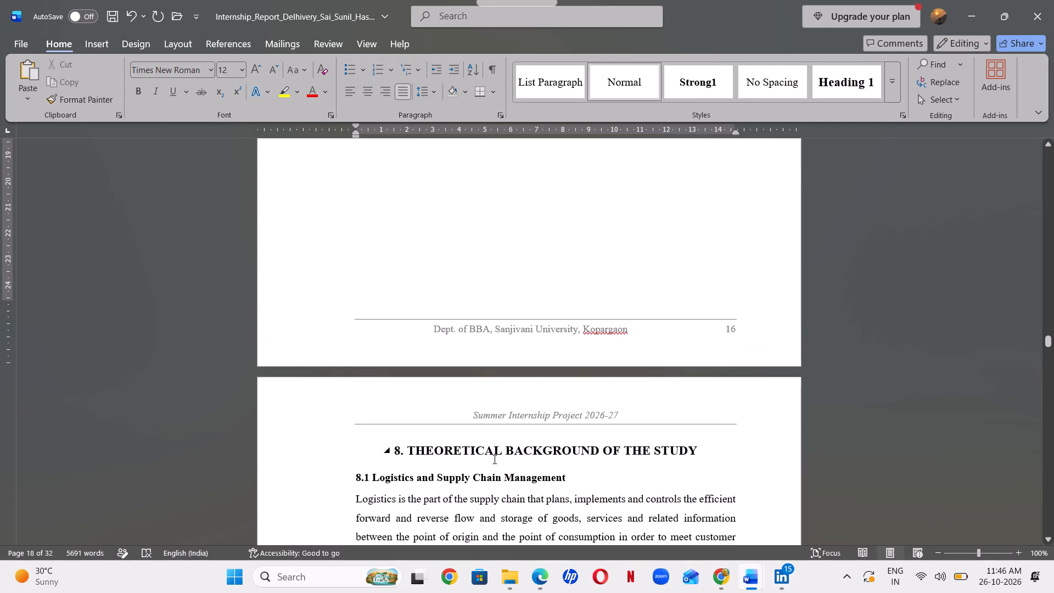
drag(394, 452, 624, 484)
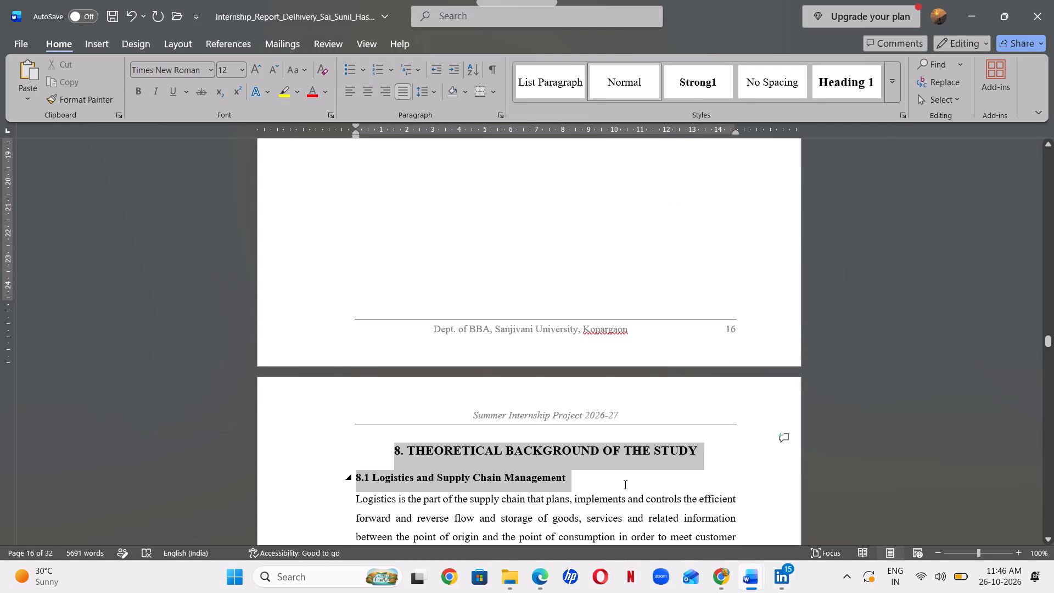
drag(624, 484, 653, 580)
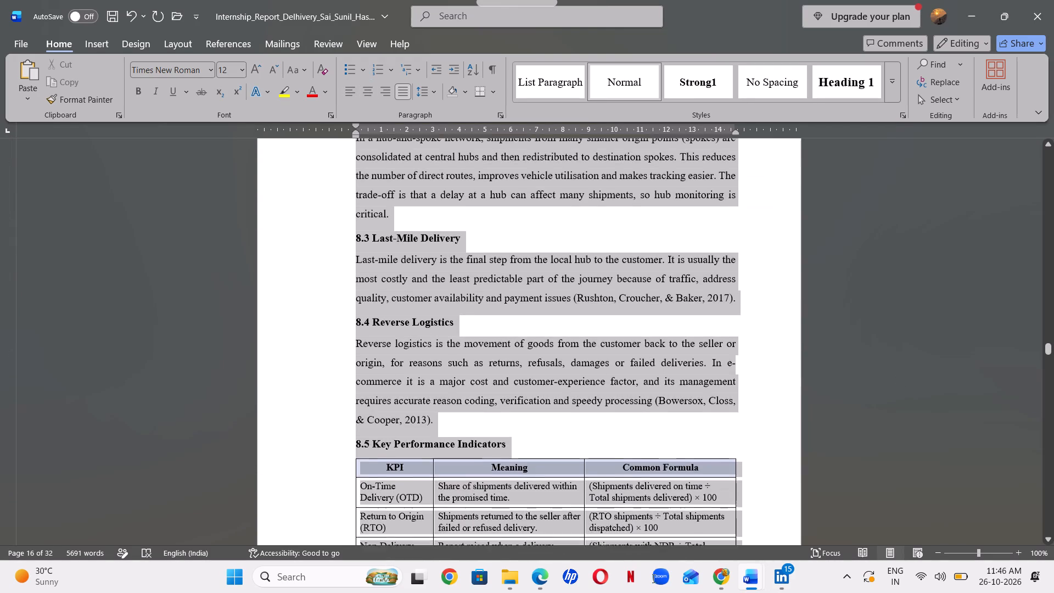
drag(653, 580, 604, 420)
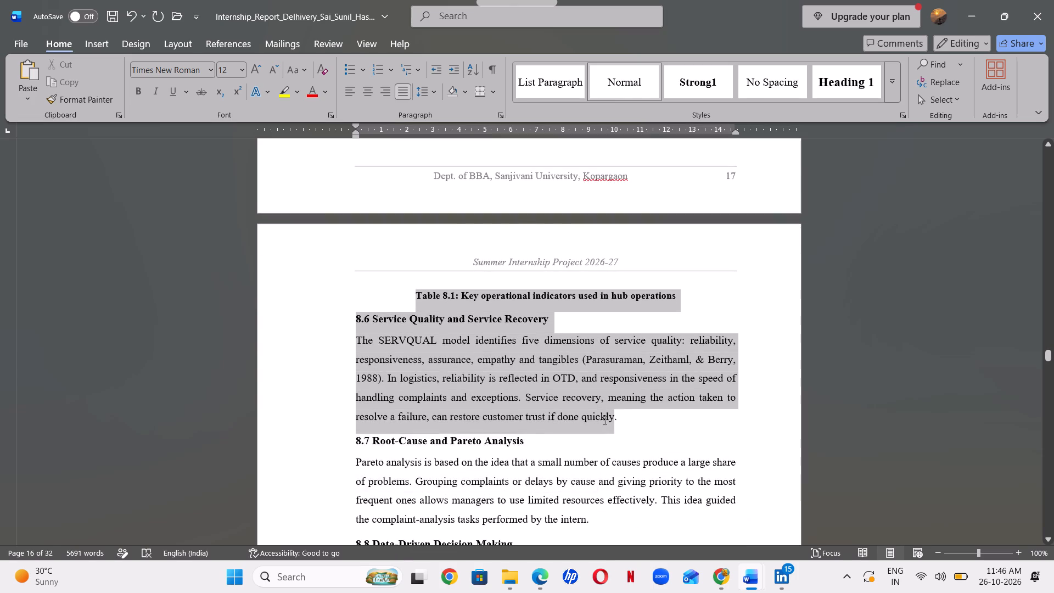
drag(604, 420, 579, 489)
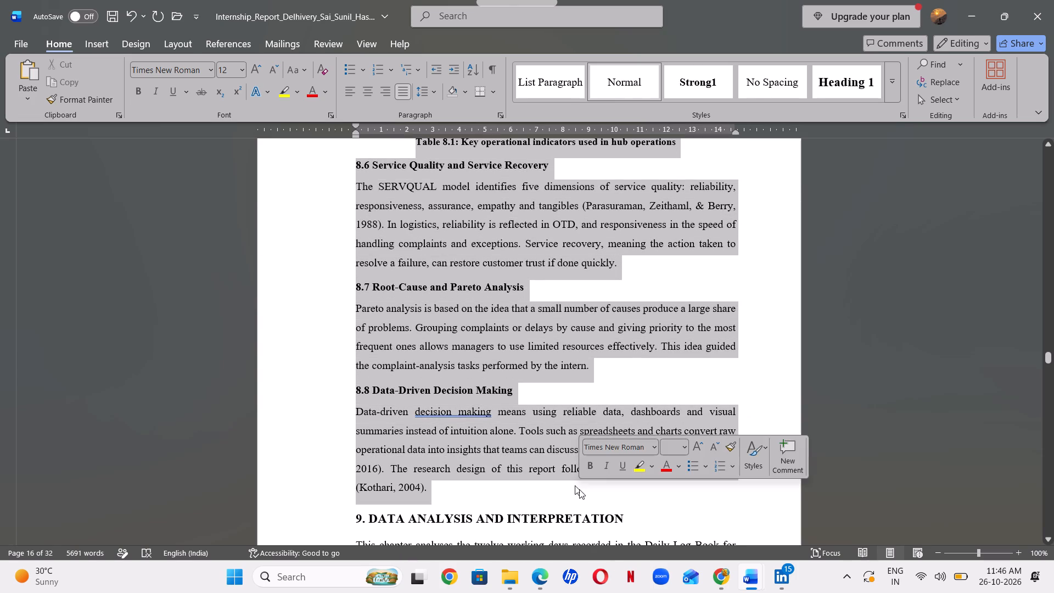
click(430, 94)
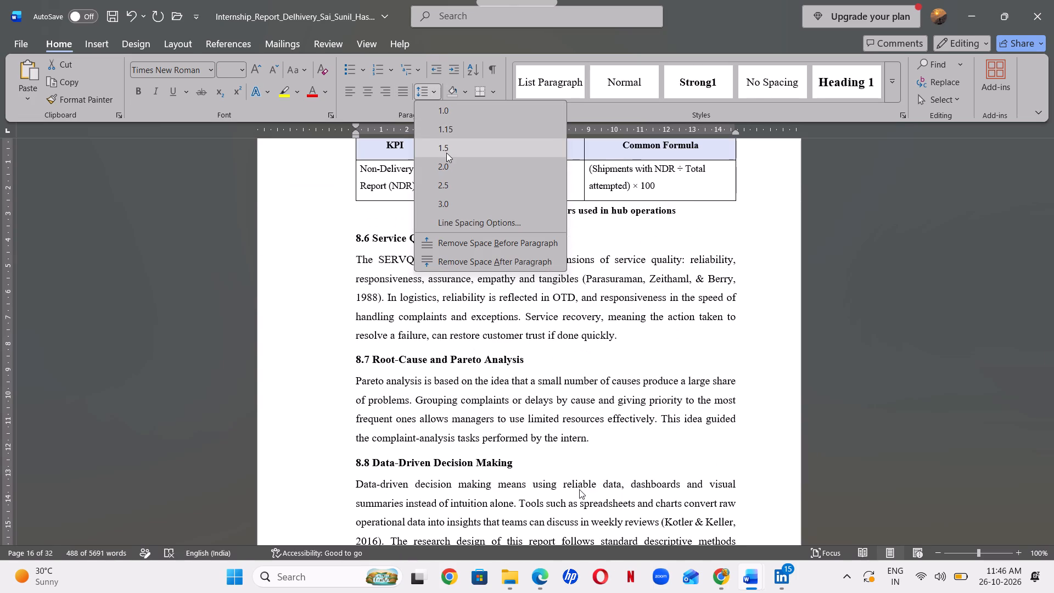
click(446, 153)
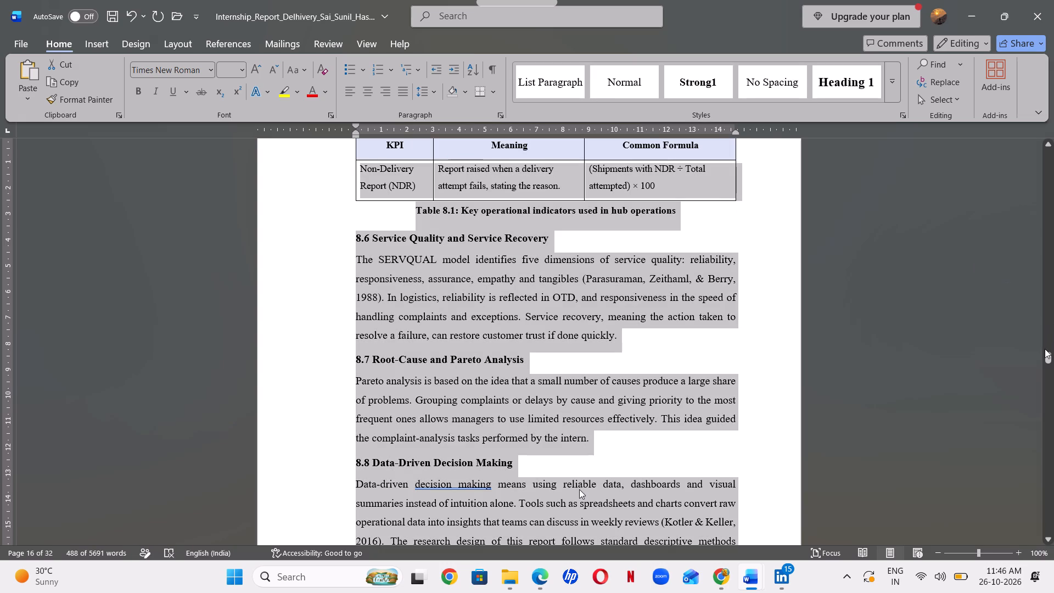
Insert blank lines after the last paragraph of section 8.8 so that "9. DATA ANALYSIS AND INTERPRETATION" starts on a new page.
click(1050, 359)
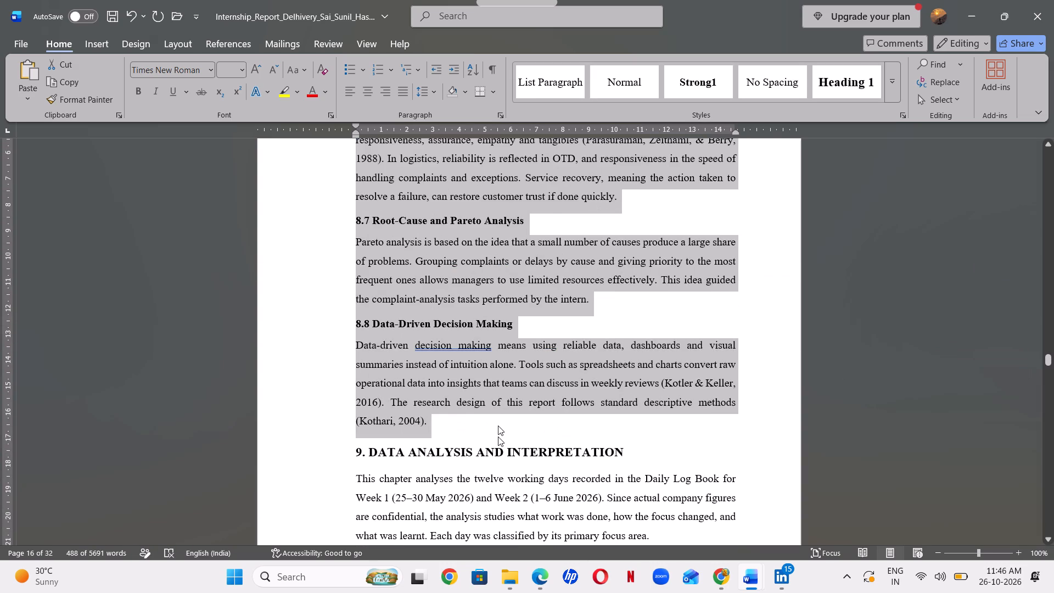
click(498, 426)
key(Return)
key(Return)
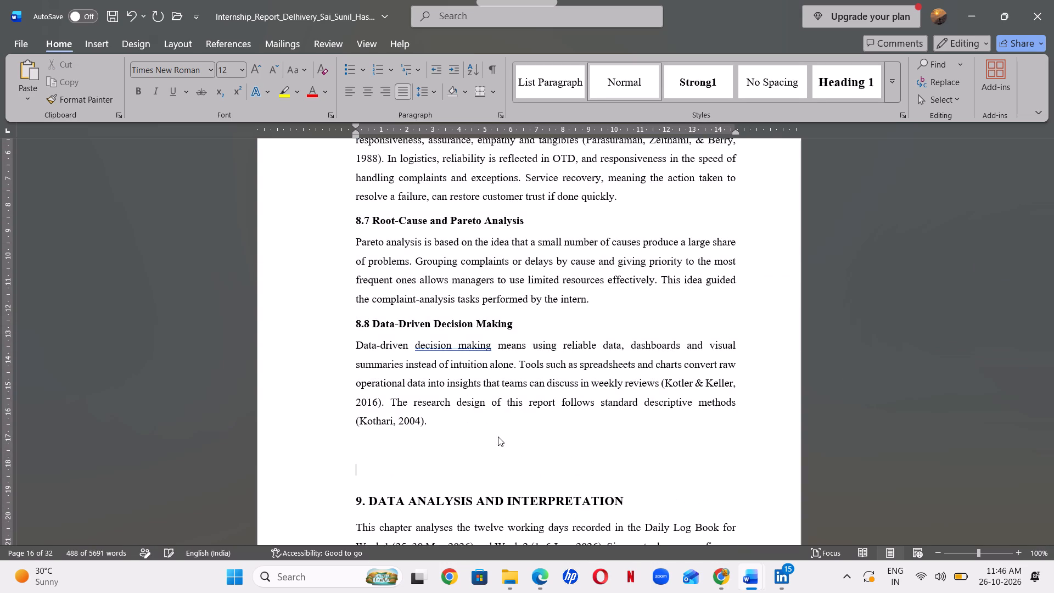
key(Return)
key(Return)
key(Return)
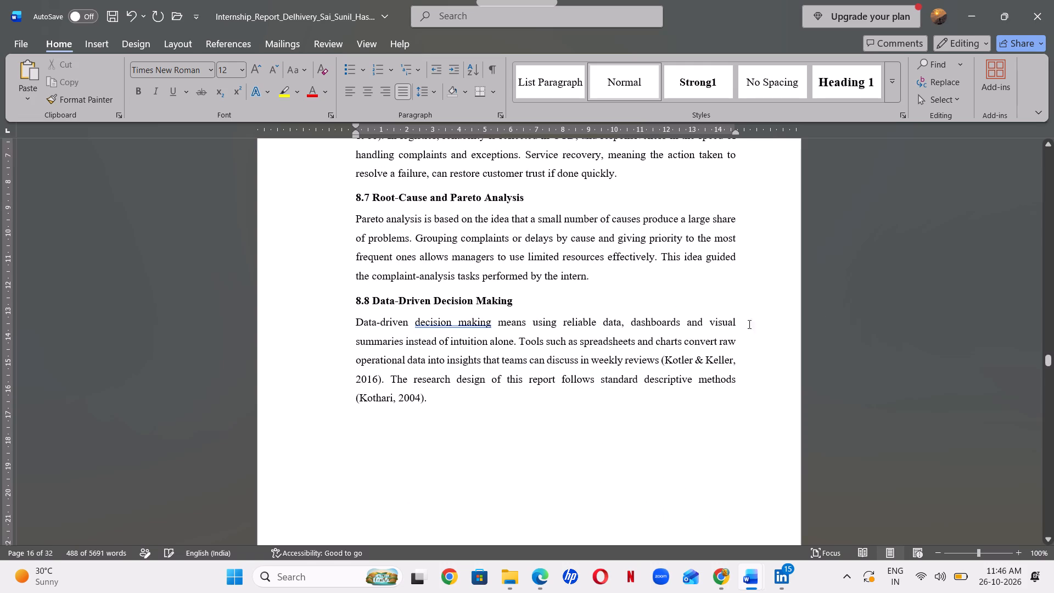
click(1046, 359)
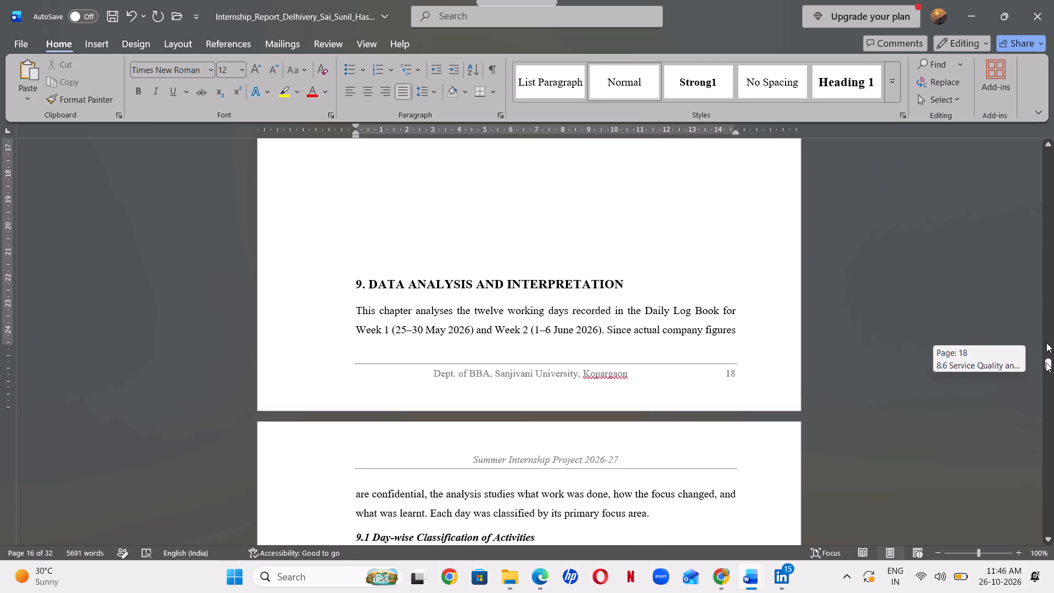
key(Return)
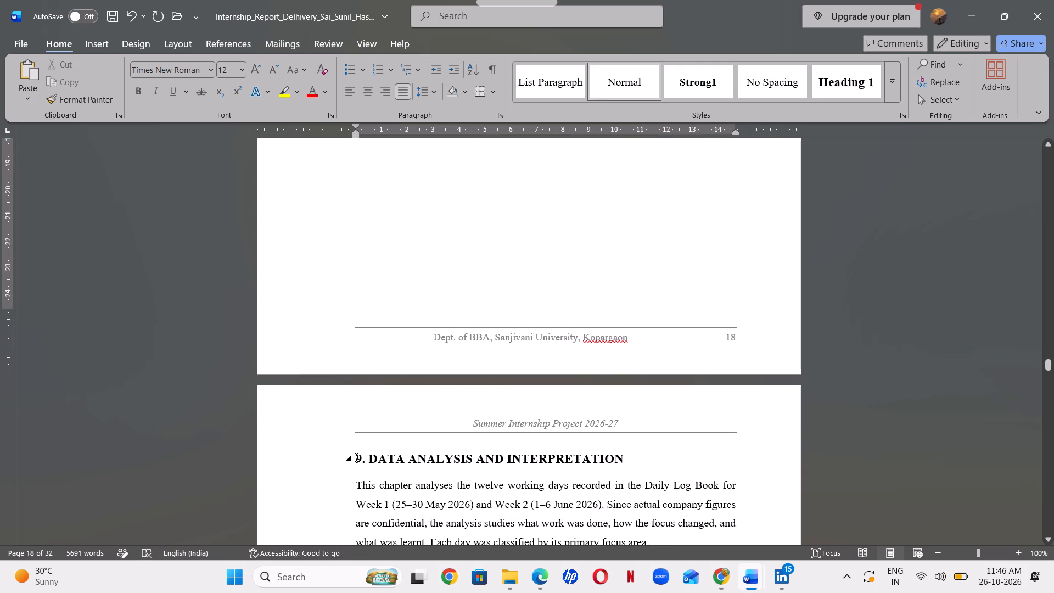
Centre the "9. DATA ANALYSIS AND INTERPRETATION" heading.
drag(355, 457, 642, 460)
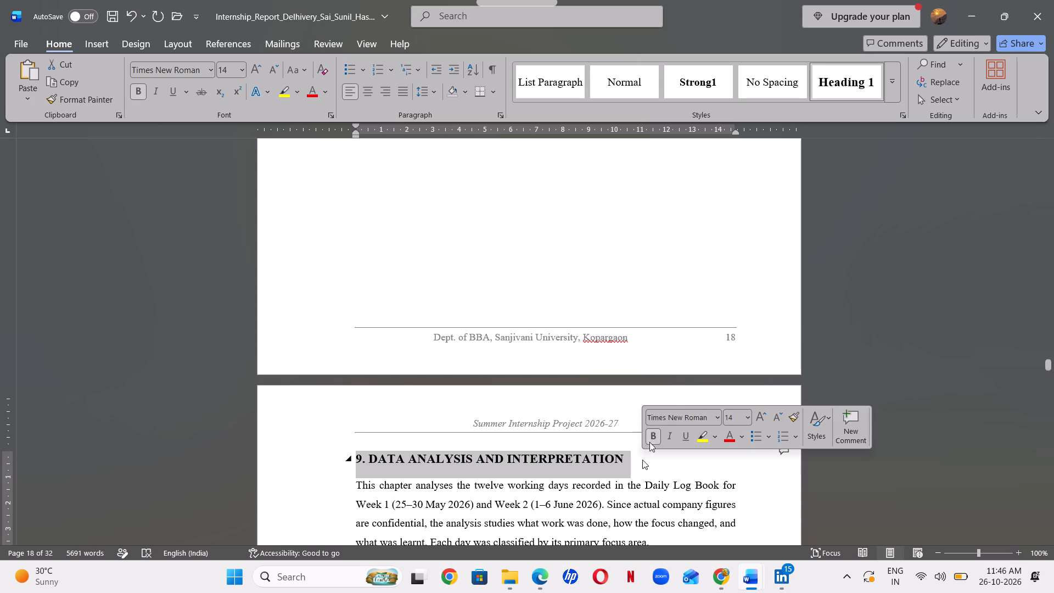
click(367, 89)
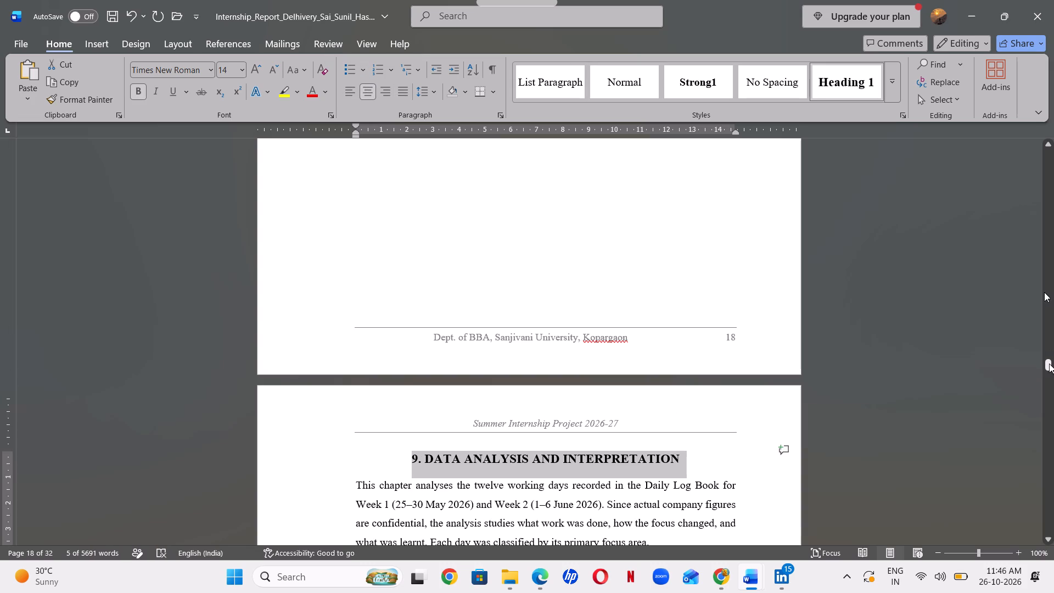
Set the line spacing of all of chapter 9, from its heading through the Complaints bullet before "10. FINDINGS", to 1.5.
click(1049, 363)
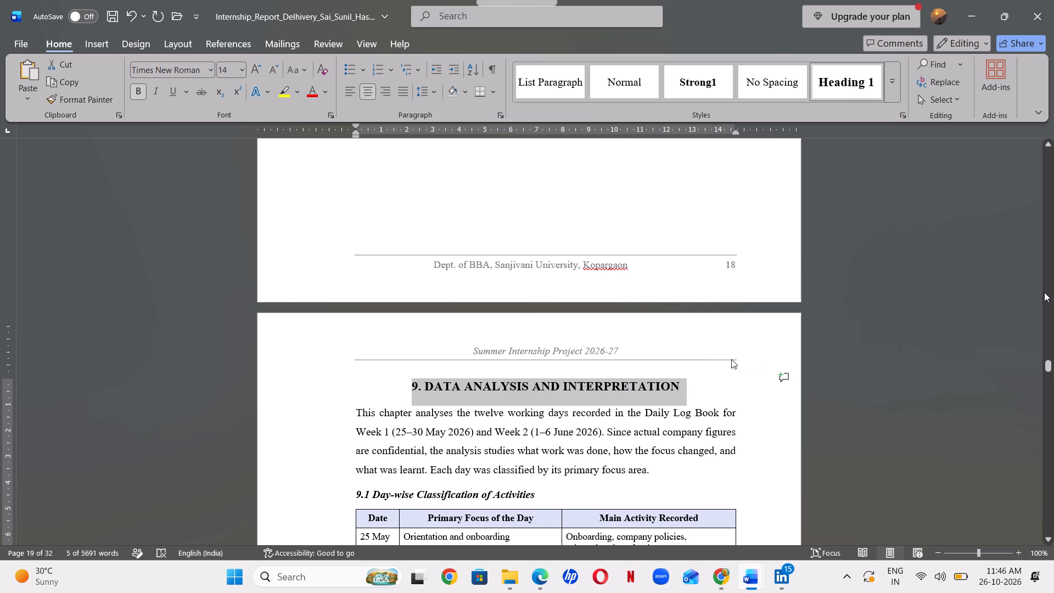
click(447, 334)
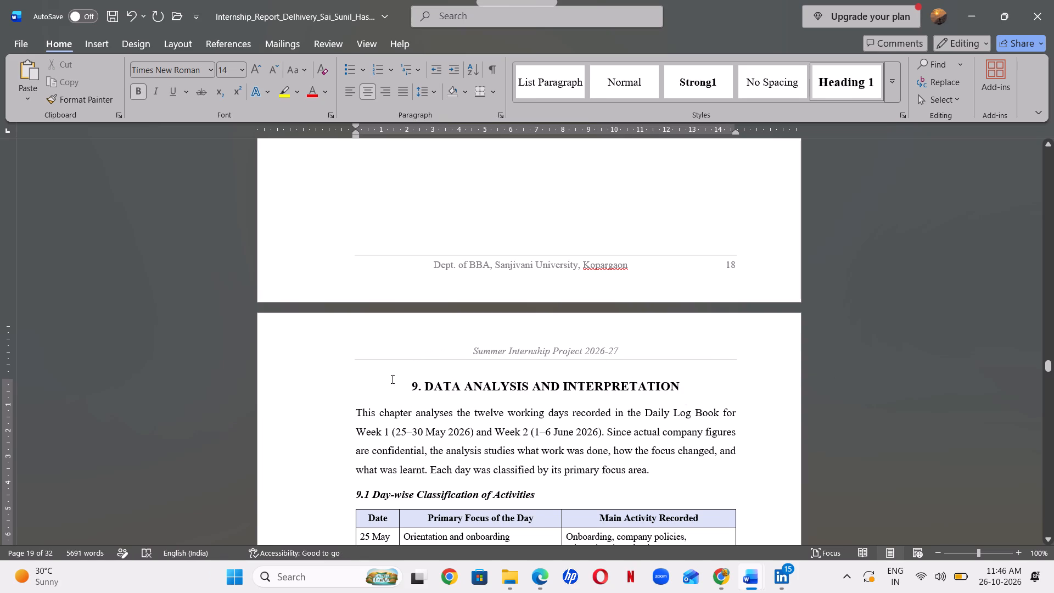
drag(413, 383, 798, 561)
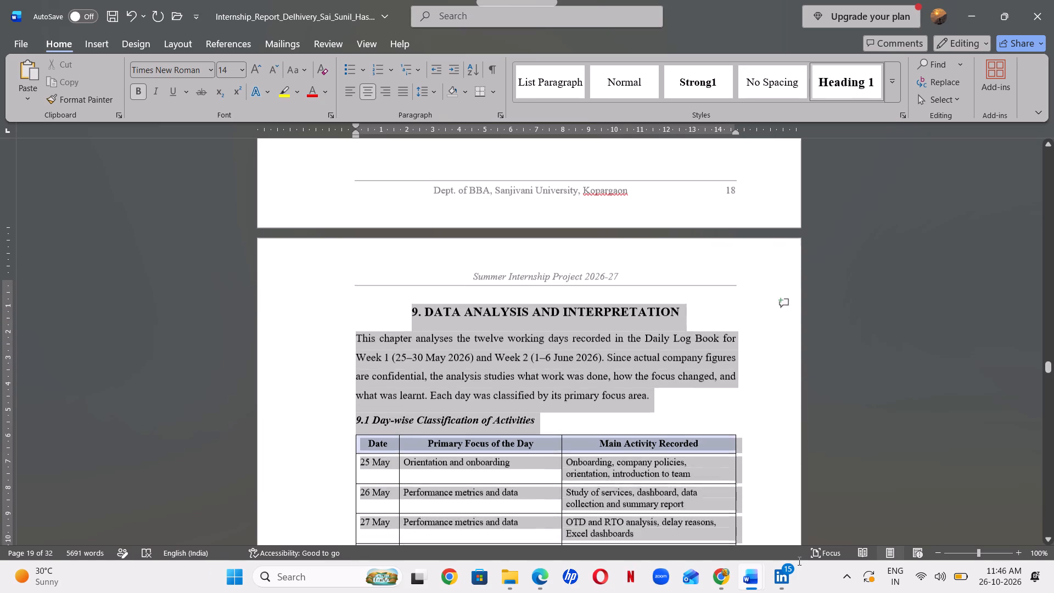
drag(798, 561, 771, 376)
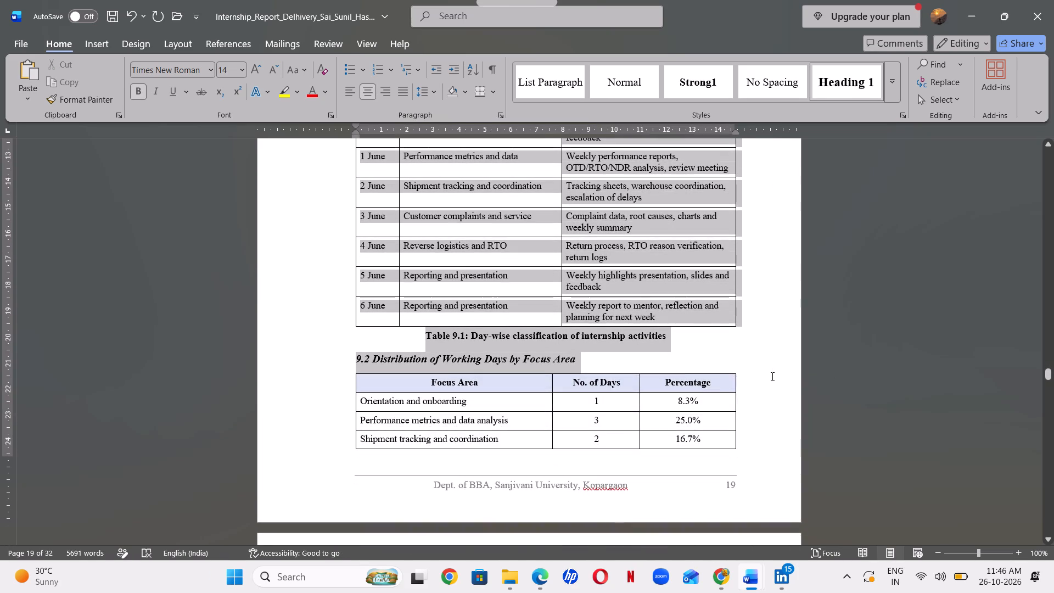
drag(771, 376, 734, 592)
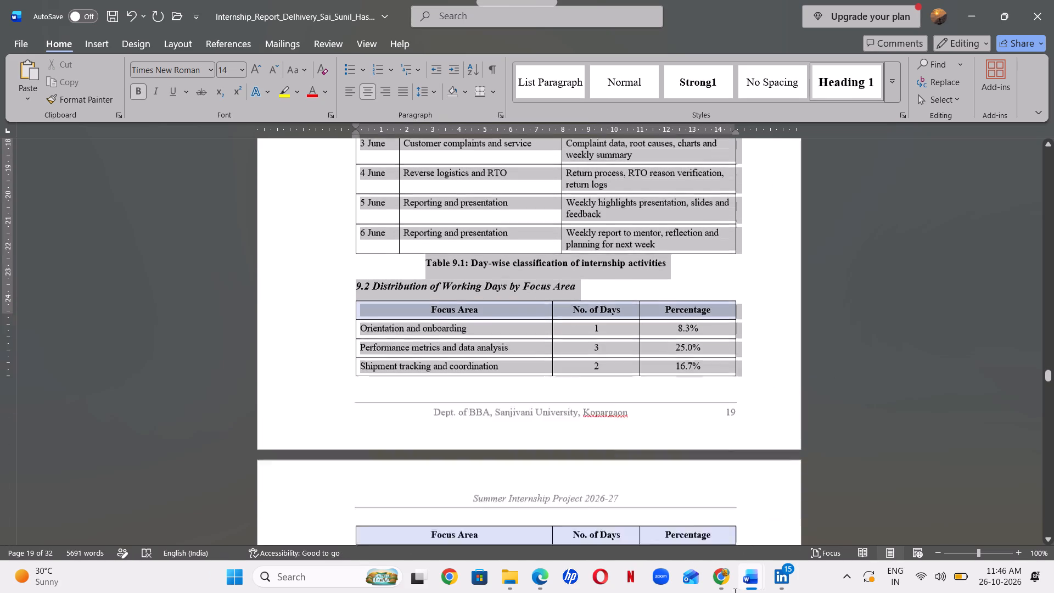
drag(734, 592, 732, 592)
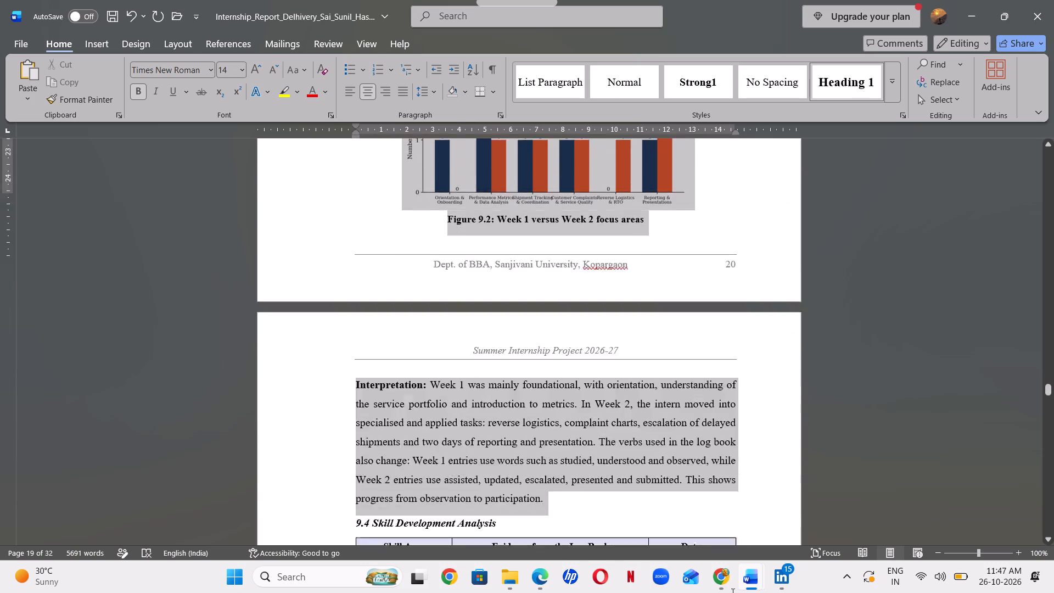
drag(732, 592, 712, 268)
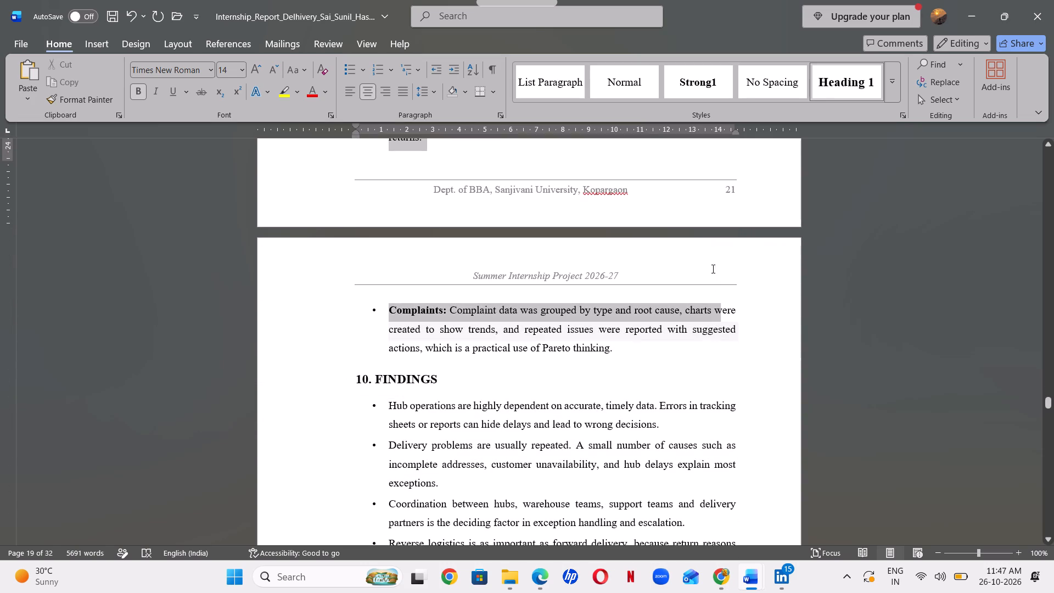
drag(712, 268, 694, 354)
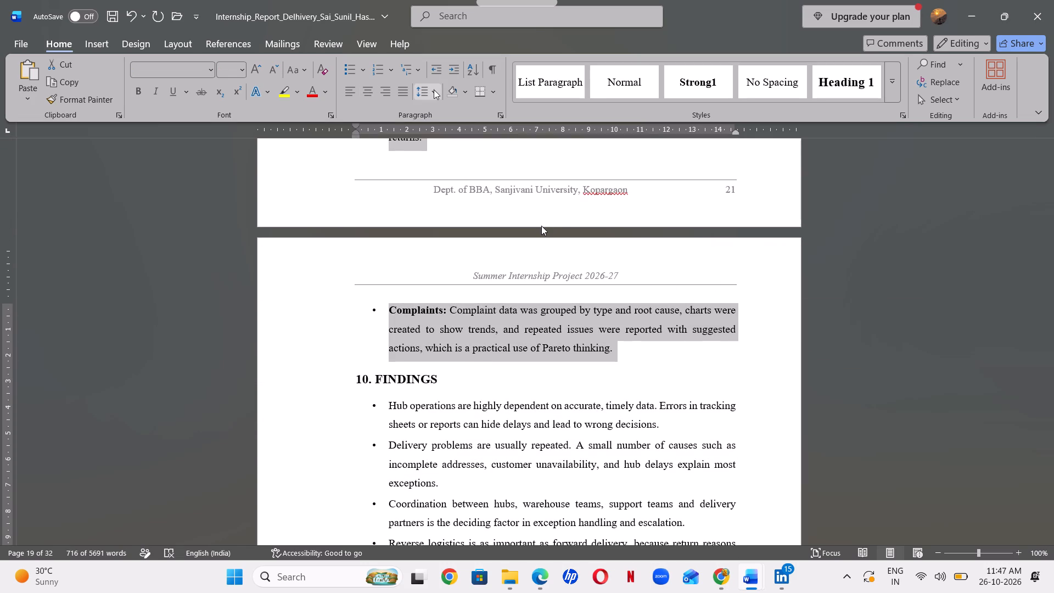
click(434, 93)
click(449, 148)
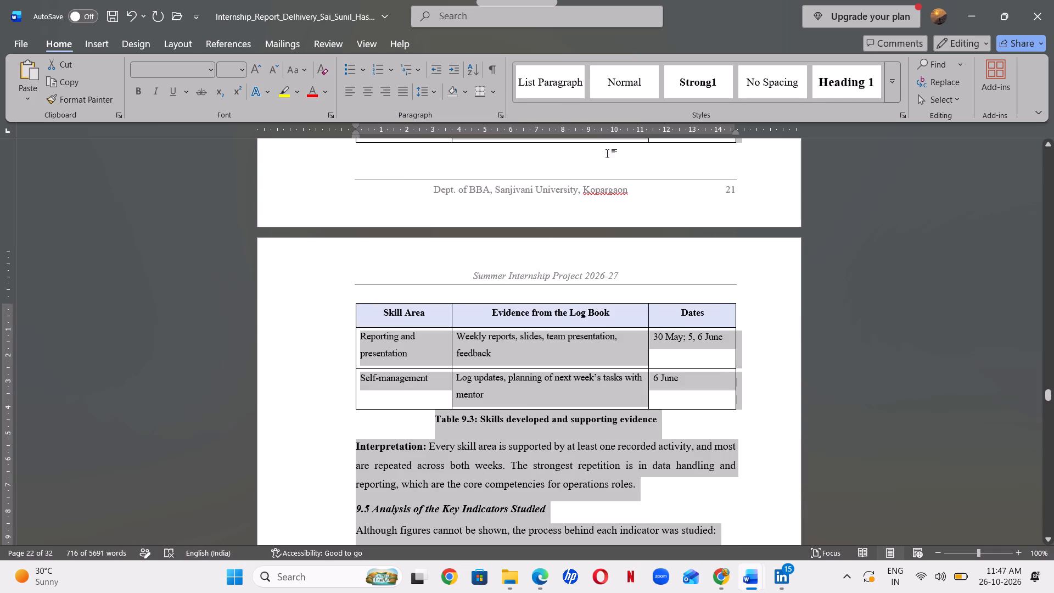
click(882, 259)
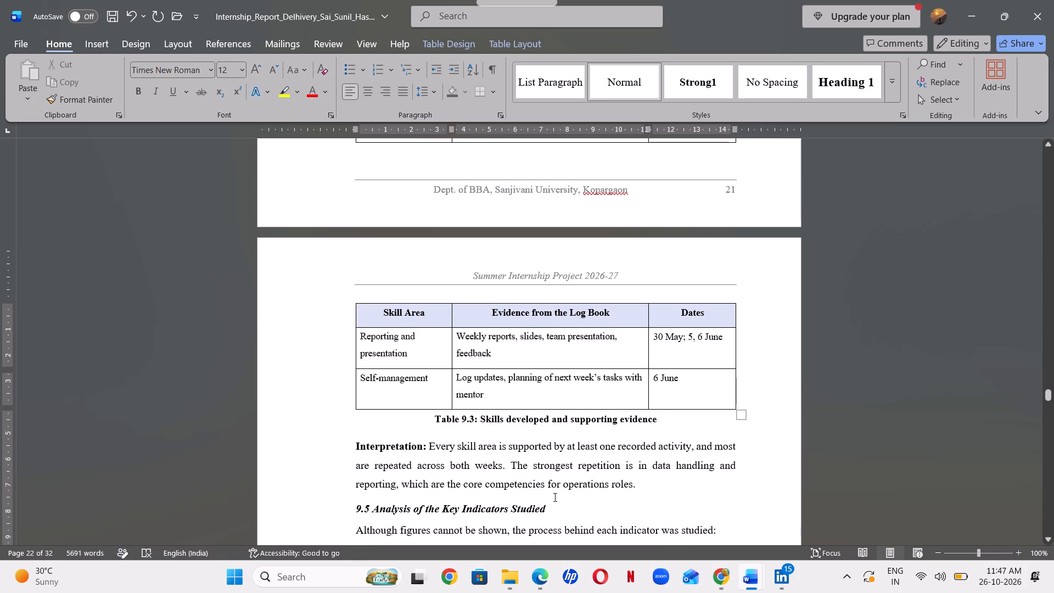
Remove the italics from the "9.5 Analysis of the Key Indicators Studied" subheading, keeping it bold.
drag(554, 508, 304, 513)
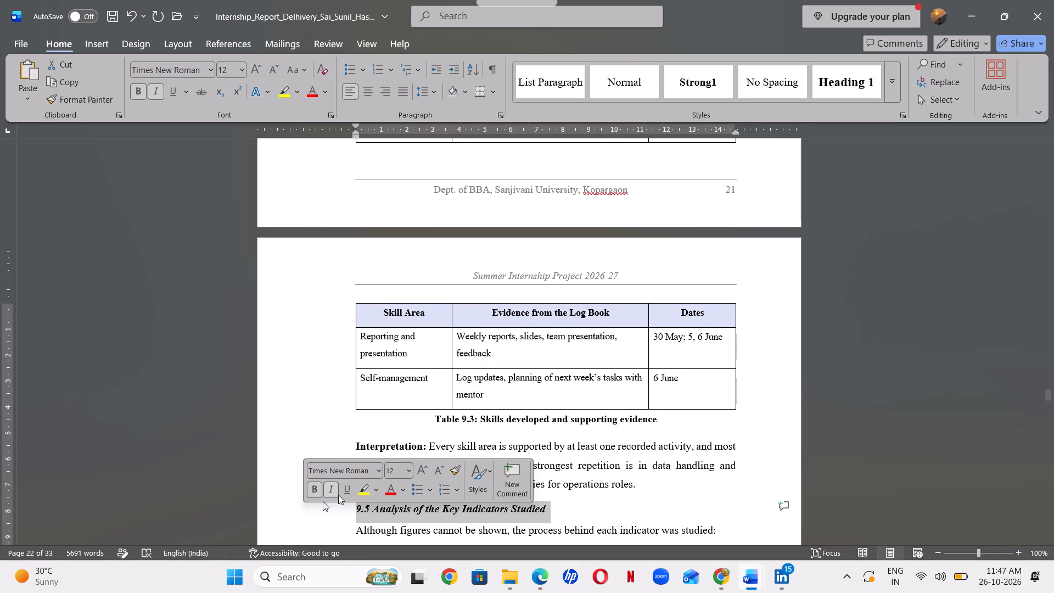
click(333, 488)
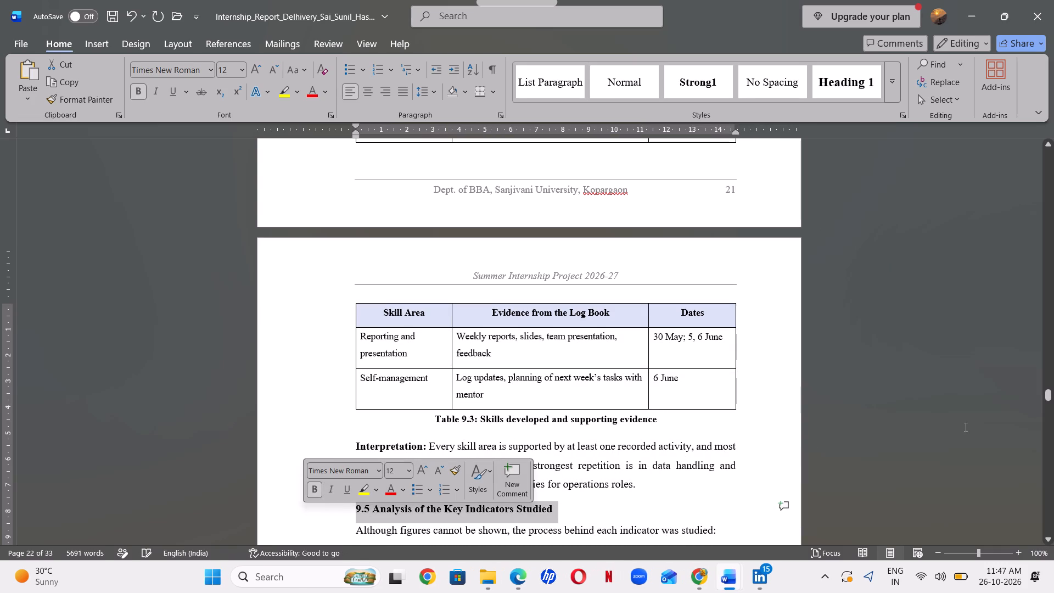
Remove the italics from the "9.4 Skill Development Analysis" subheading, keeping it bold.
key(Up)
key(Up)
key(Up)
key(Up)
key(Up)
key(Up)
key(Up)
key(Up)
key(Up)
key(Up)
key(Up)
key(Up)
key(Up)
key(Up)
key(Up)
key(Up)
key(Up)
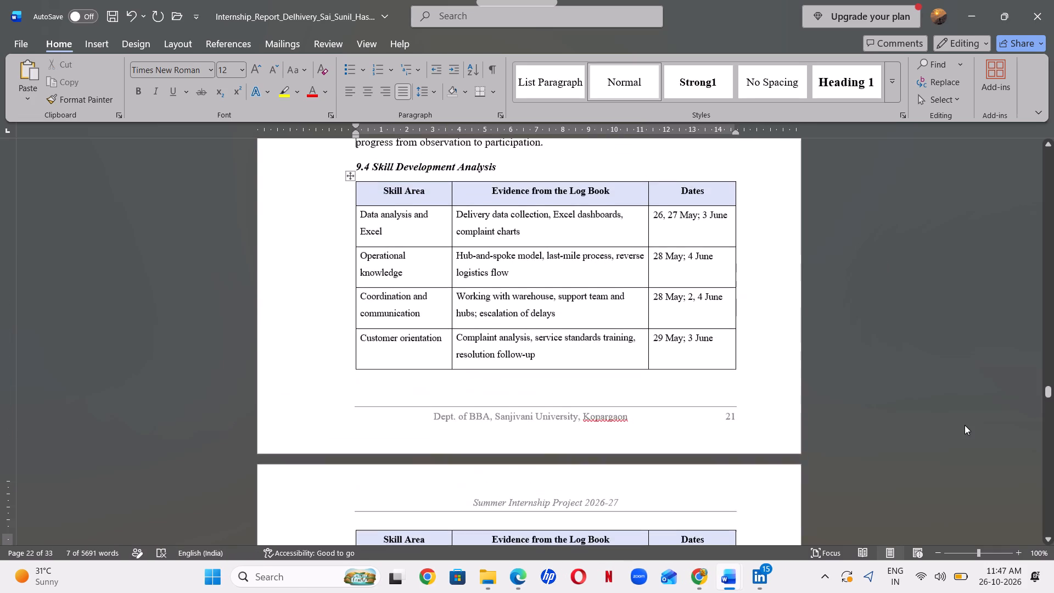
key(Up)
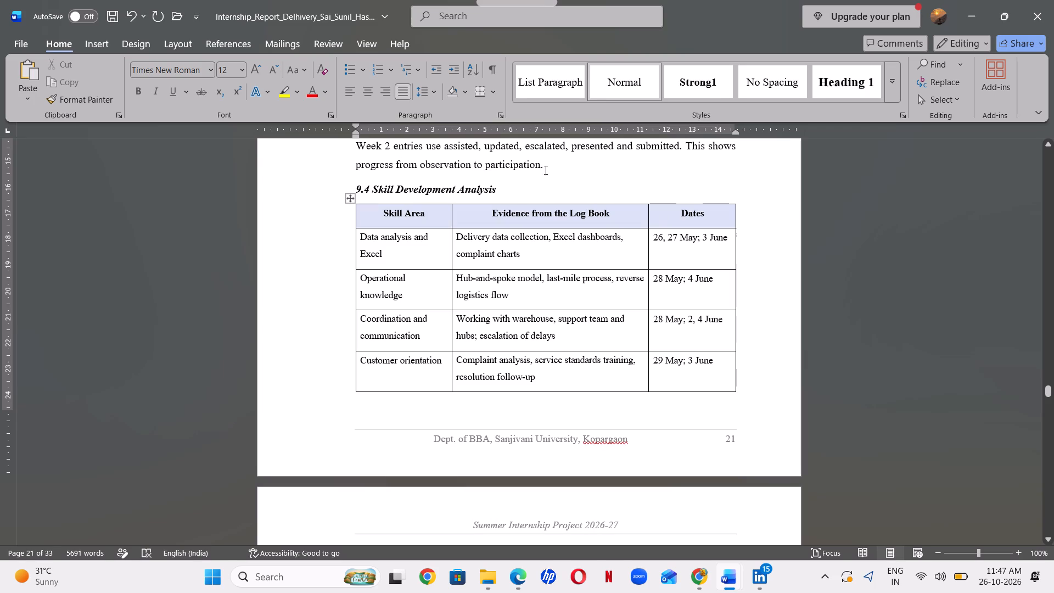
drag(501, 189, 357, 190)
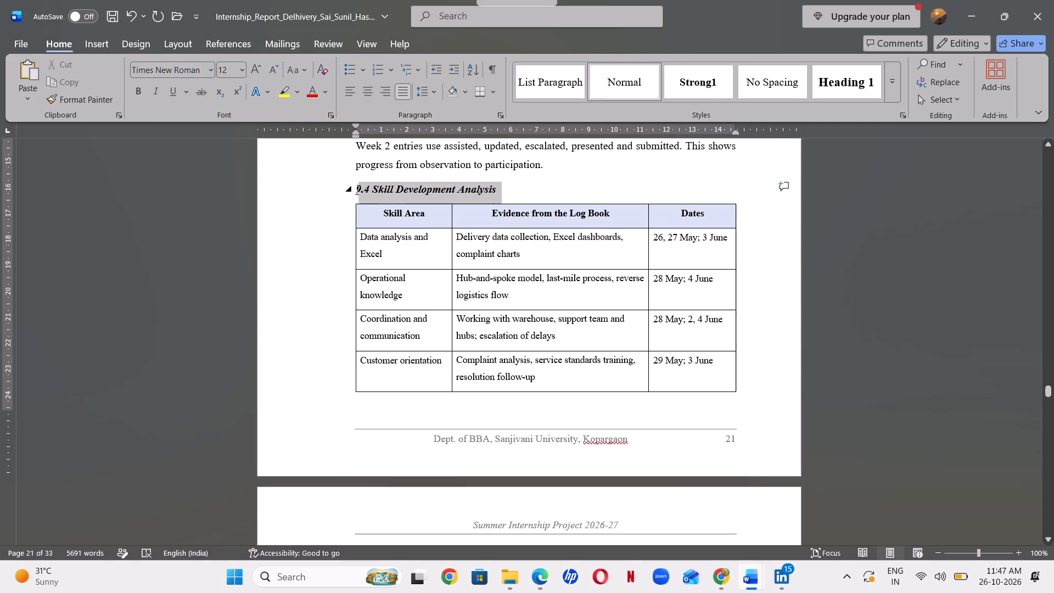
drag(357, 190, 355, 188)
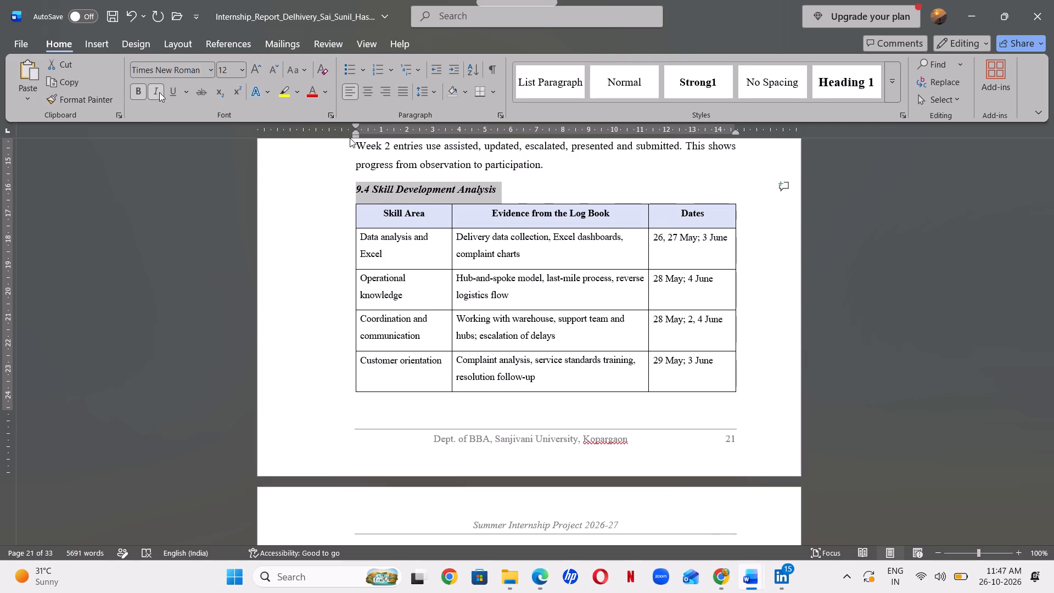
click(152, 93)
Remove the italics from the "9.3 Week-wise Comparison" subheading, keeping it bold.
key(Up)
key(Up)
key(Up)
key(Up)
key(Up)
key(Up)
key(Up)
key(Up)
key(Up)
key(Up)
key(Up)
key(Up)
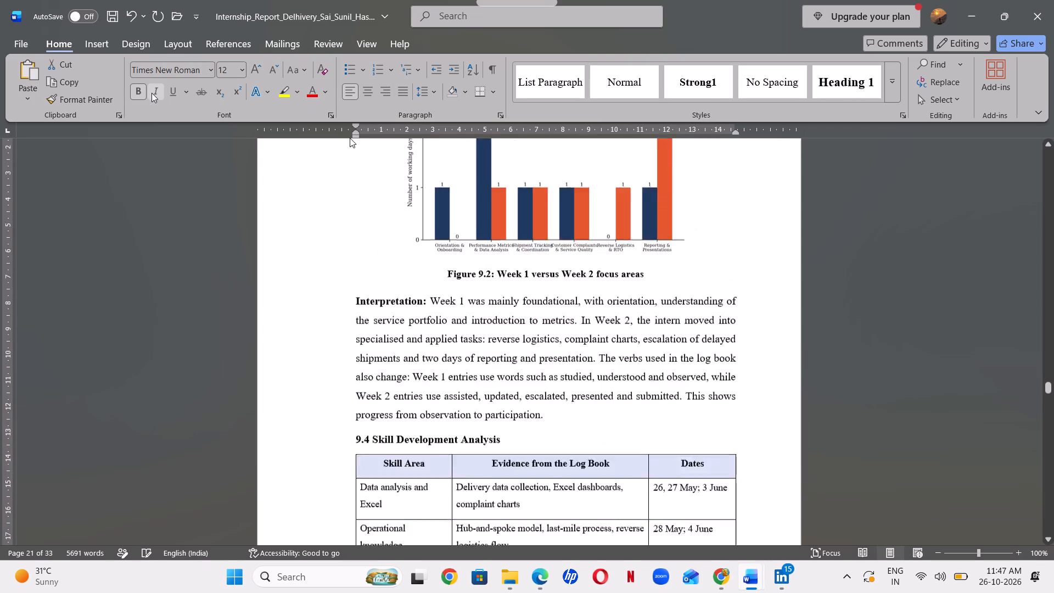
key(Up)
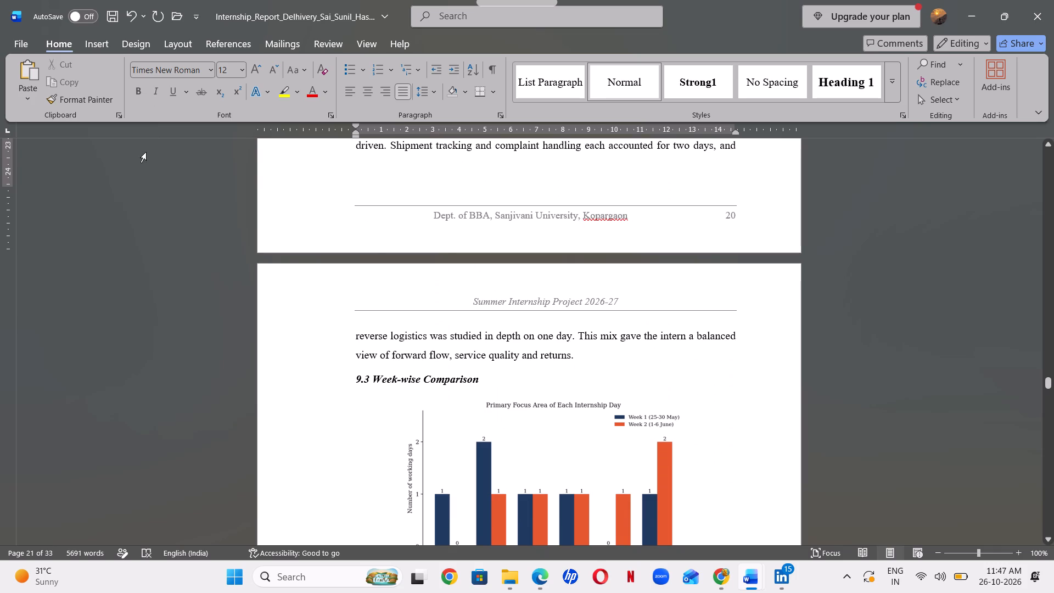
drag(480, 381, 425, 382)
drag(425, 382, 356, 382)
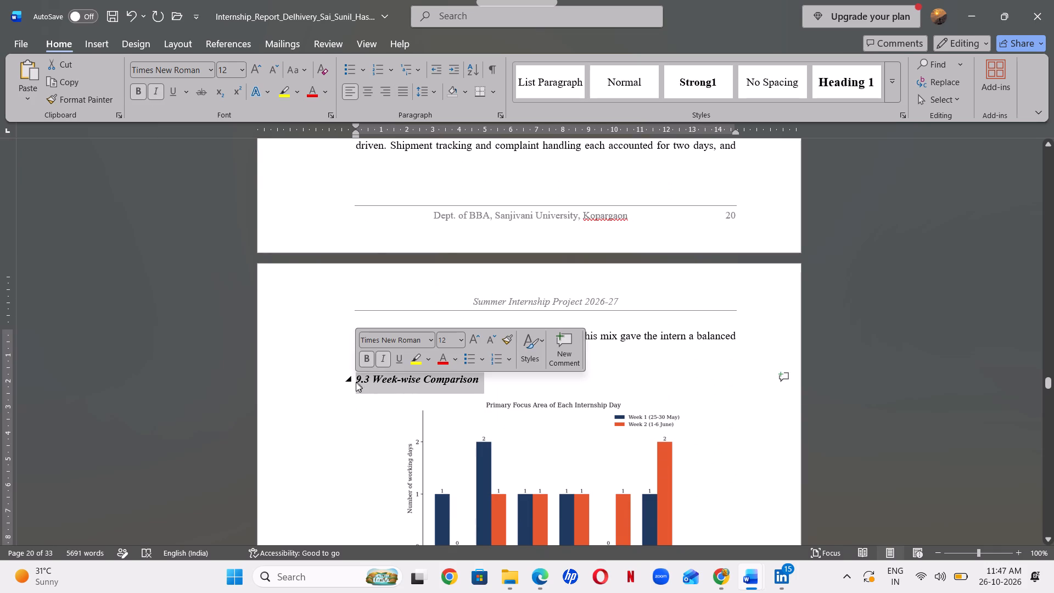
click(381, 360)
Remove the italics from the "9.2 Distribution of Working Days by Focus Area" subheading, keeping it bold.
key(Up)
key(Up)
key(Up)
key(Up)
key(Up)
key(Up)
key(Up)
key(Up)
key(Up)
key(Up)
key(Up)
key(Up)
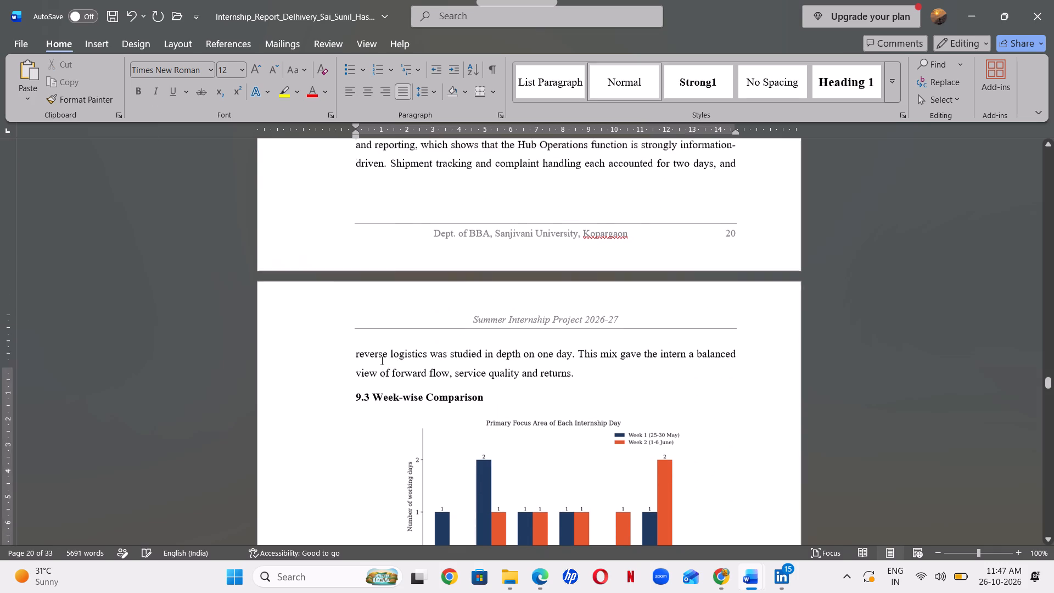
key(Up)
key(Up)
key(Up)
key(Up)
key(Up)
key(Up)
key(Up)
key(Up)
key(Up)
key(Up)
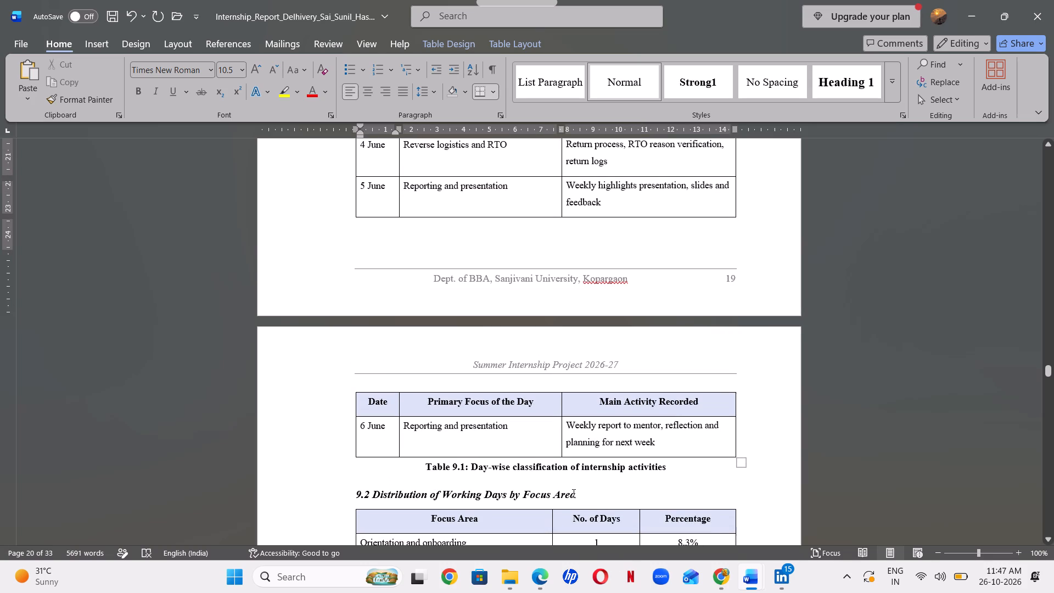
drag(574, 493, 367, 496)
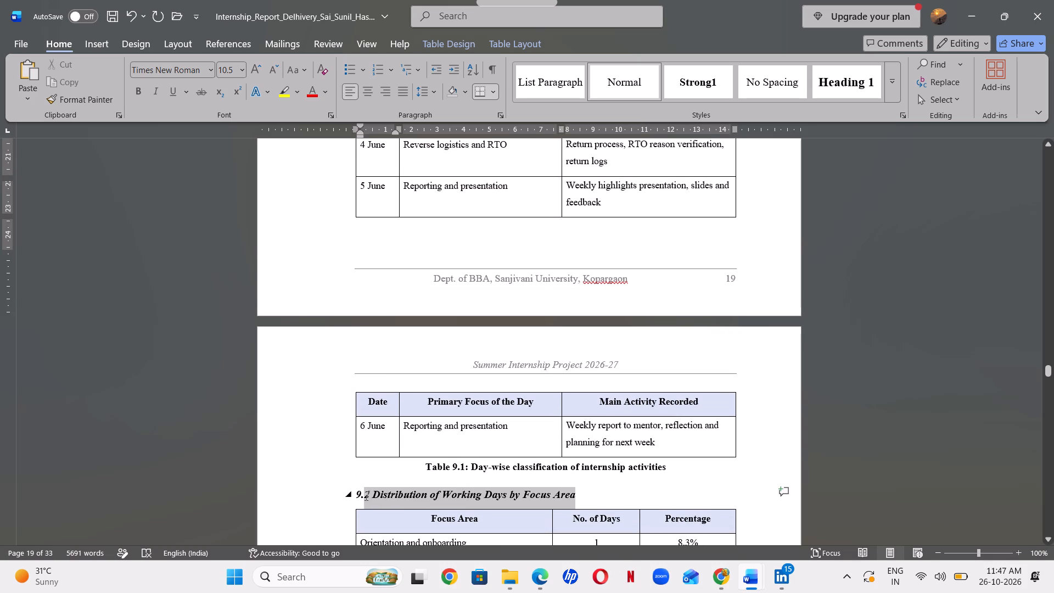
drag(367, 496, 358, 495)
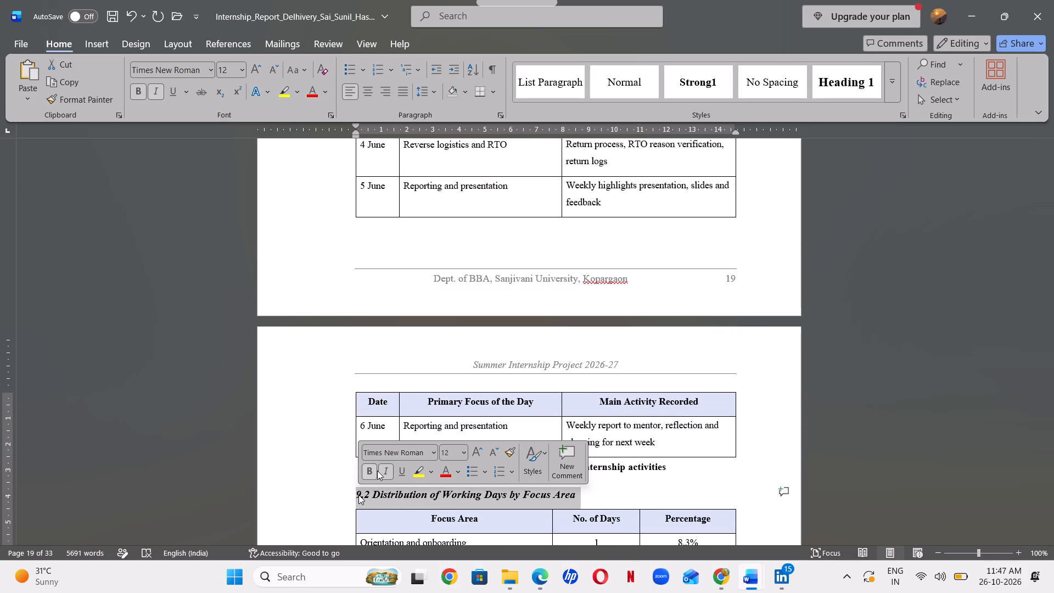
click(384, 471)
Remove the italics from the "9.1 Day-wise Classification of Activities" subheading, keeping it bold.
key(Up)
key(Up)
key(Up)
key(Up)
key(Up)
key(Up)
key(Up)
key(Up)
key(Up)
key(Up)
key(Up)
key(Up)
key(Up)
key(Up)
key(Up)
key(Up)
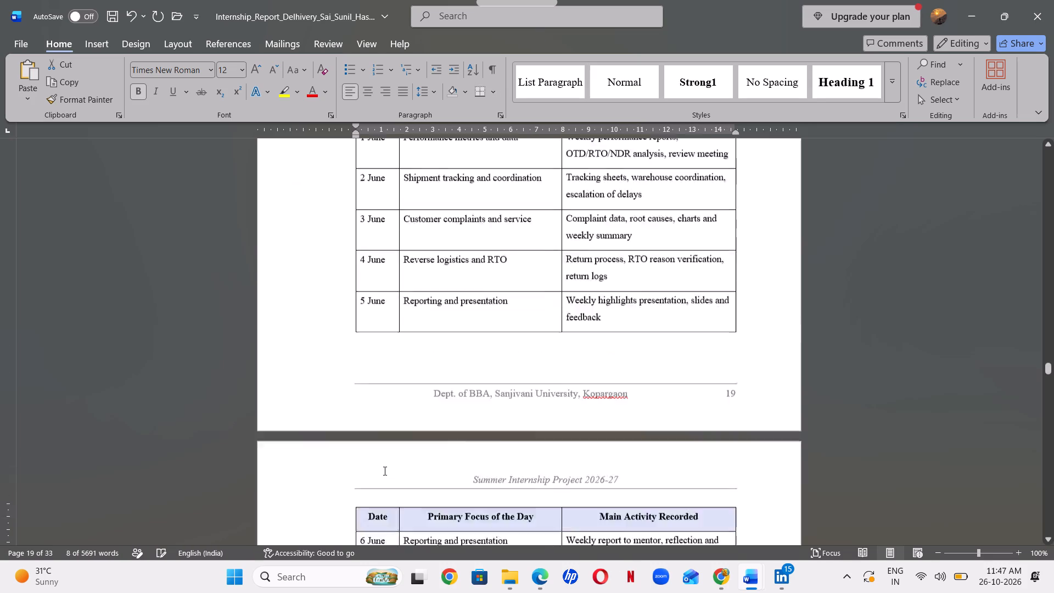
key(Up)
key(Up)
key(Up)
key(Up)
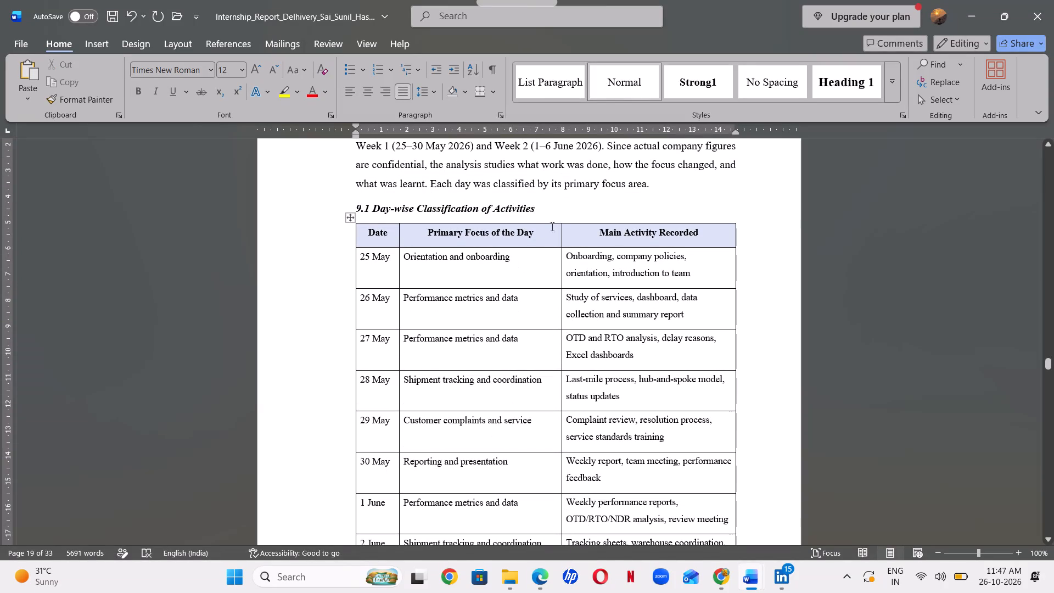
drag(539, 208, 345, 205)
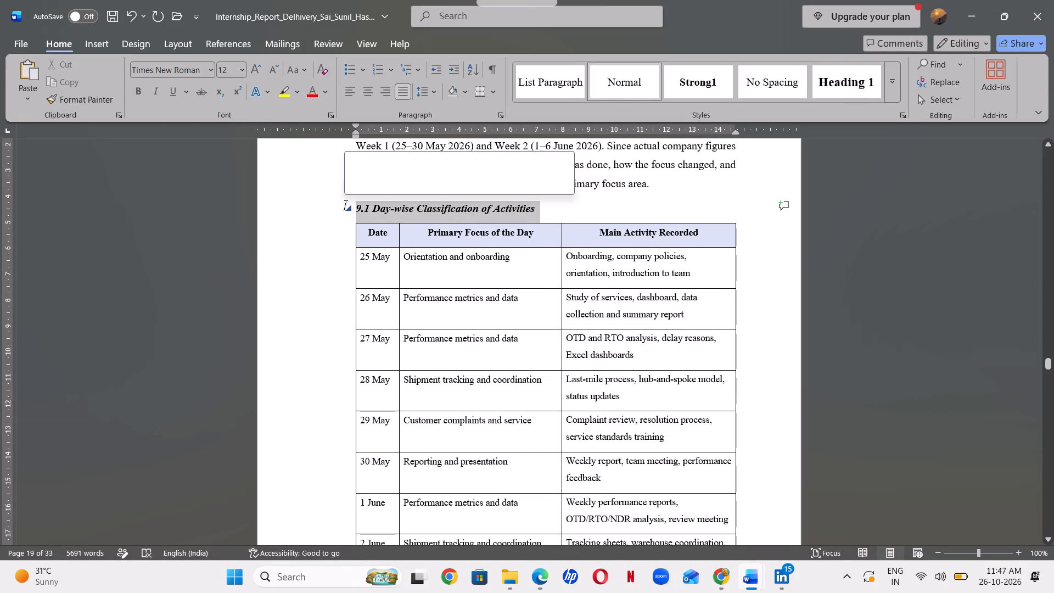
click(369, 180)
Look through chapter 9 from section 9.1 onward to the "10. FINDINGS" heading and its bullets, checking the formatting.
key(Down)
key(Down)
key(Down)
key(Down)
key(Down)
key(Down)
key(Down)
key(Down)
key(Down)
key(Down)
key(Down)
key(Down)
key(Down)
key(Down)
key(Down)
key(Down)
key(Down)
key(Down)
key(Down)
key(Down)
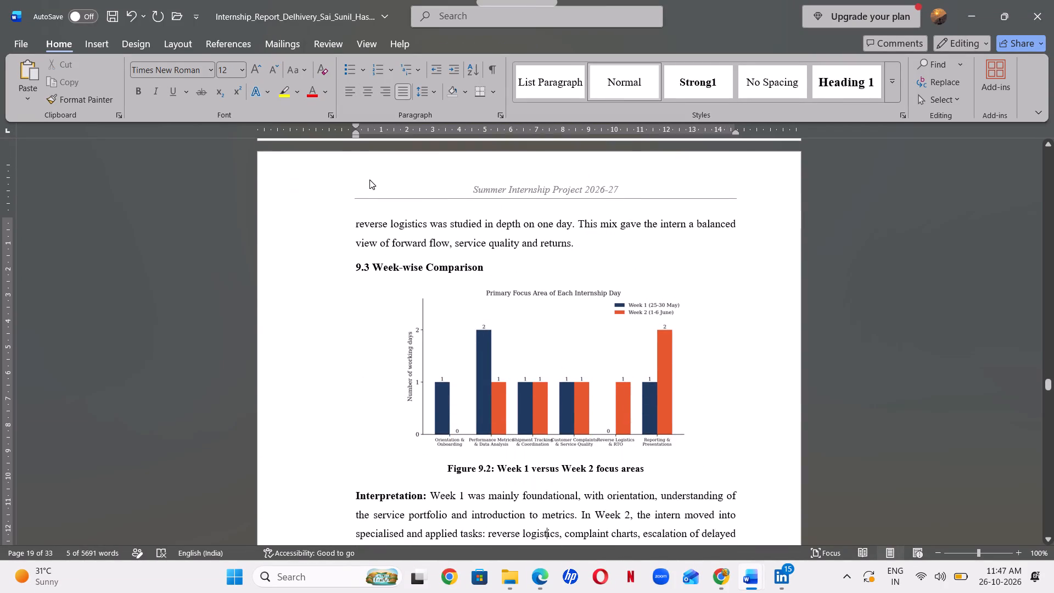
key(Down)
key(Down)
key(Down)
key(Down)
key(Down)
key(Down)
key(Down)
key(Down)
key(Down)
key(Down)
key(Down)
key(Down)
key(Down)
key(Down)
key(Down)
key(Down)
key(Down)
key(Down)
key(Down)
key(Down)
key(Down)
key(Down)
key(Down)
key(Down)
key(Down)
key(Down)
key(Down)
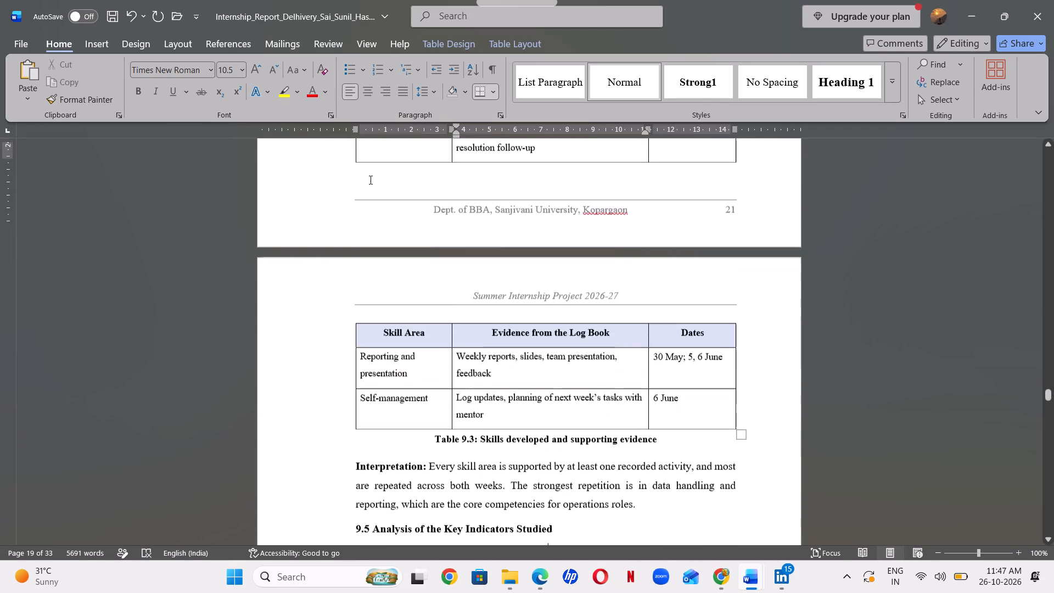
key(Down)
key(Down)
key(Down)
key(Down)
key(Down)
key(Down)
key(Down)
key(Down)
key(Down)
key(Down)
key(Down)
key(Down)
key(Down)
key(Down)
key(Down)
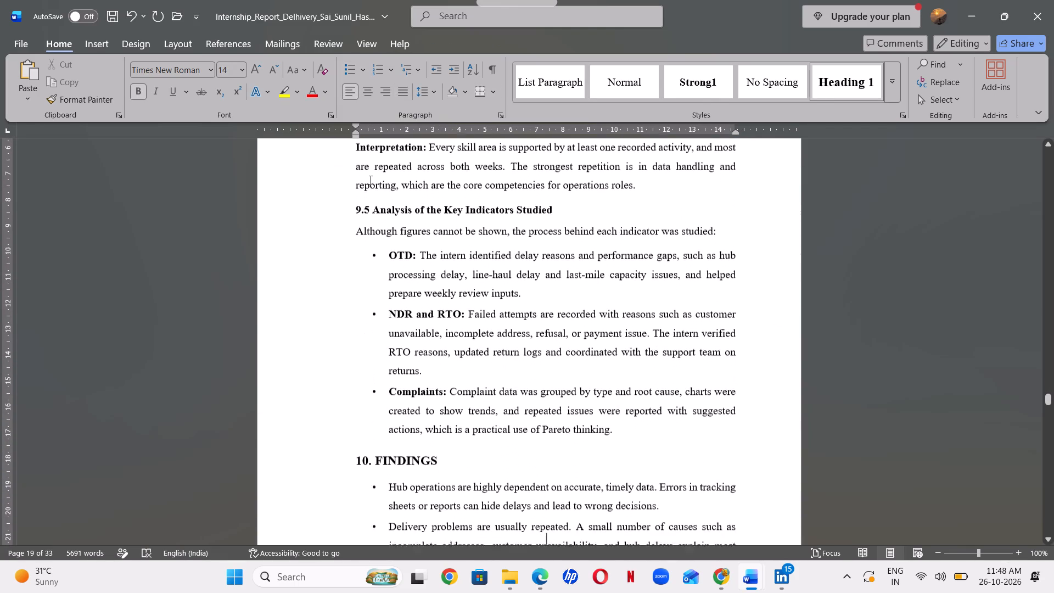
key(Down)
key(Down)
key(Down)
key(Down)
key(Down)
key(Down)
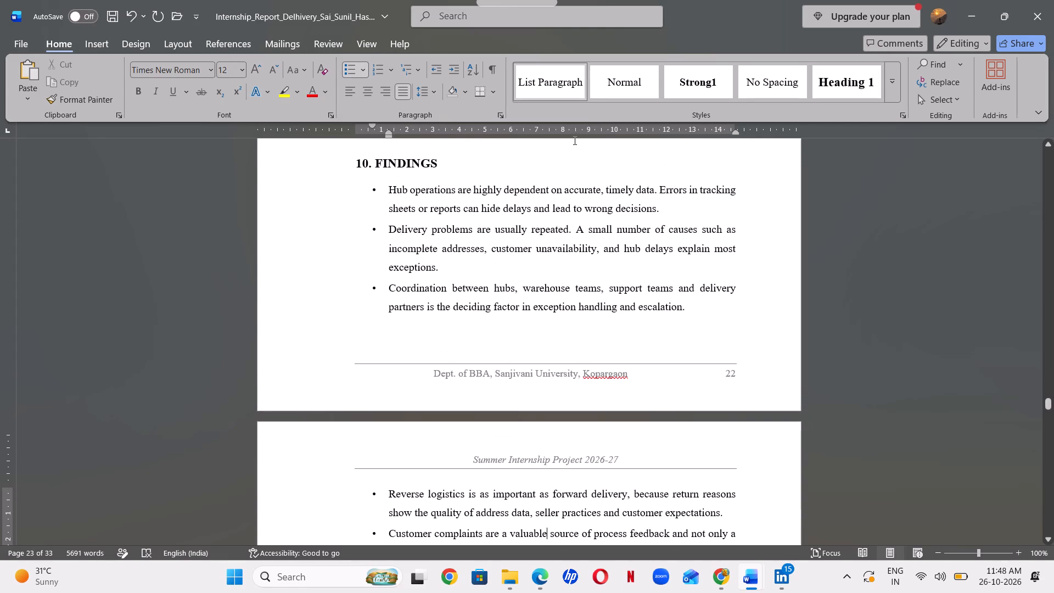
key(Up)
key(Up)
key(Up)
key(Up)
key(Up)
key(Up)
key(Up)
key(Up)
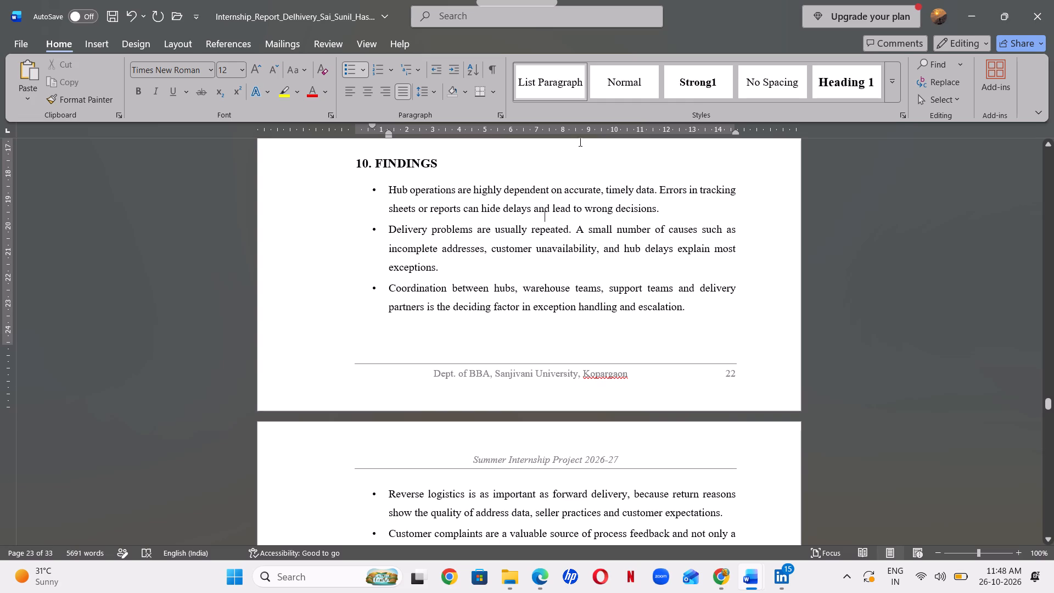
Insert blank lines after the last chapter 9 bullet to push the "10. FINDINGS" heading onto a new page.
key(Up)
key(Up)
key(Up)
key(Up)
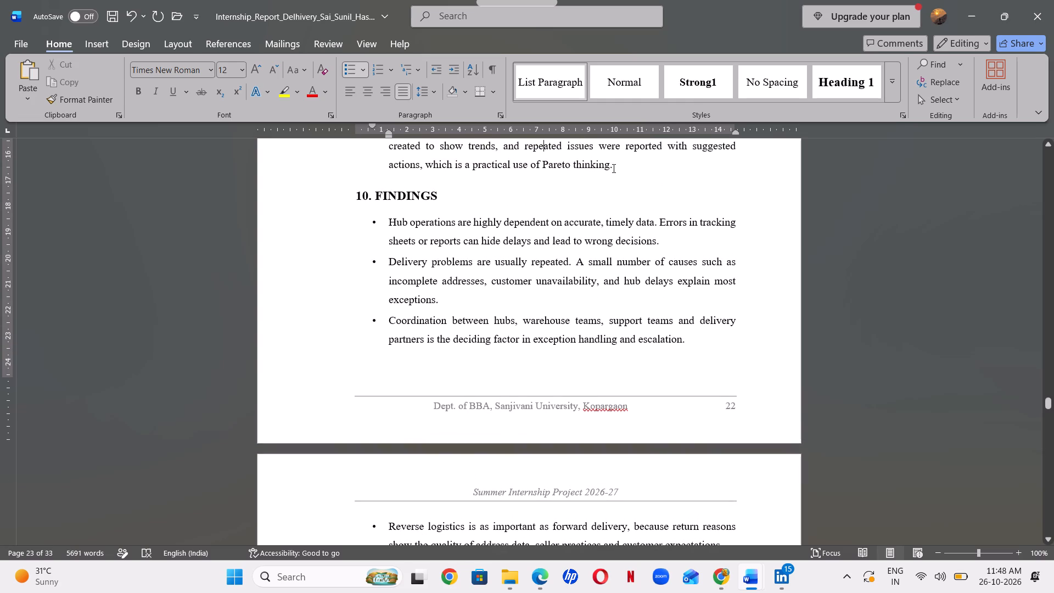
click(613, 168)
key(Return)
key(Return)
key(Return)
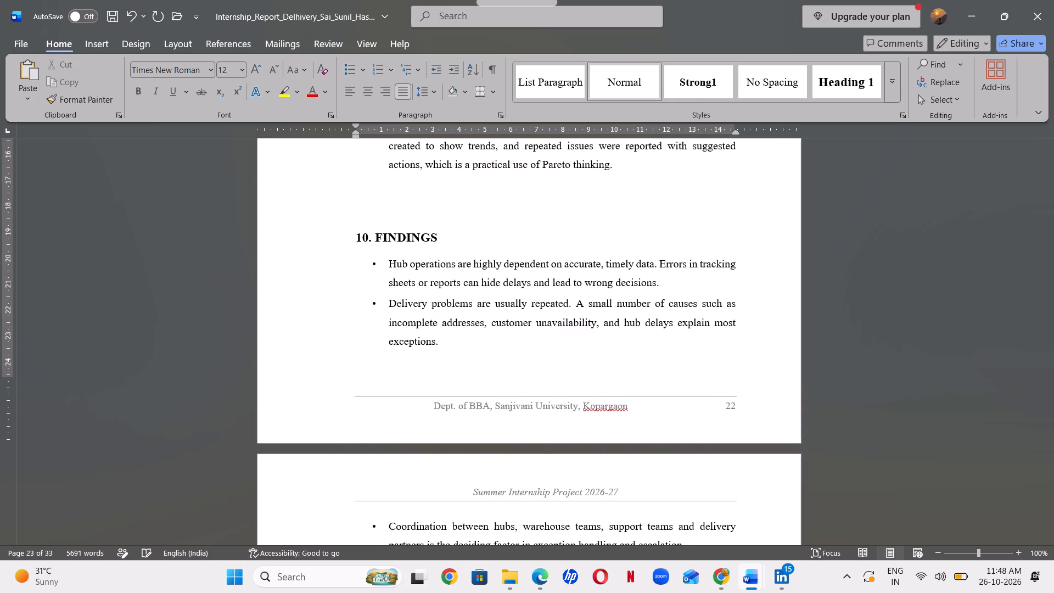
key(Return)
key(Return)
key(Return)
key(Return)
key(Return)
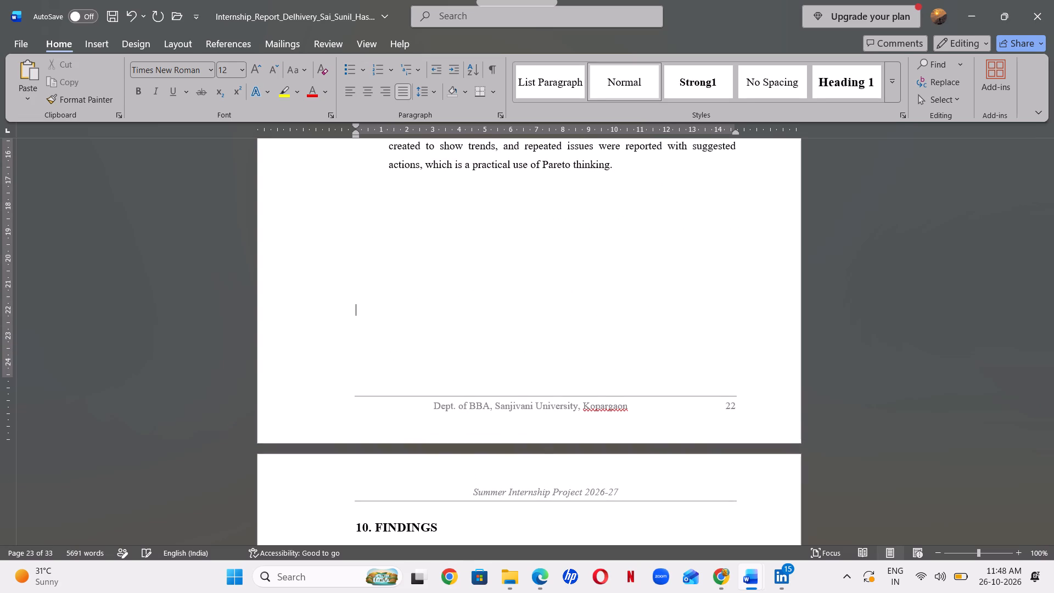
Centre the "10. FINDINGS" heading.
key(Down)
key(Down)
key(Down)
key(Down)
key(Down)
key(Down)
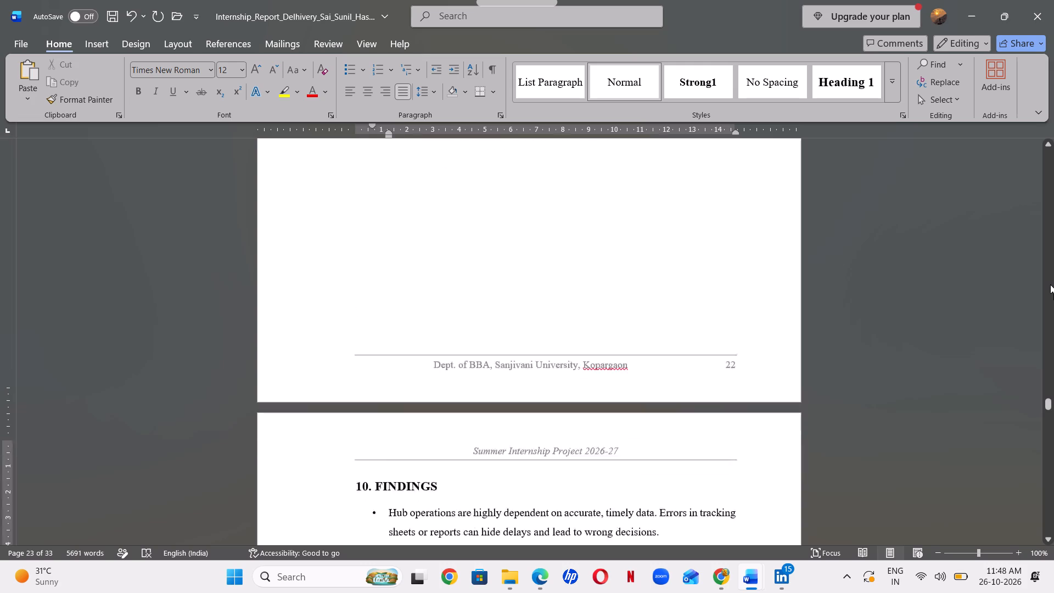
key(Down)
key(Down)
key(Down)
key(Down)
key(Down)
key(Down)
key(Down)
key(Down)
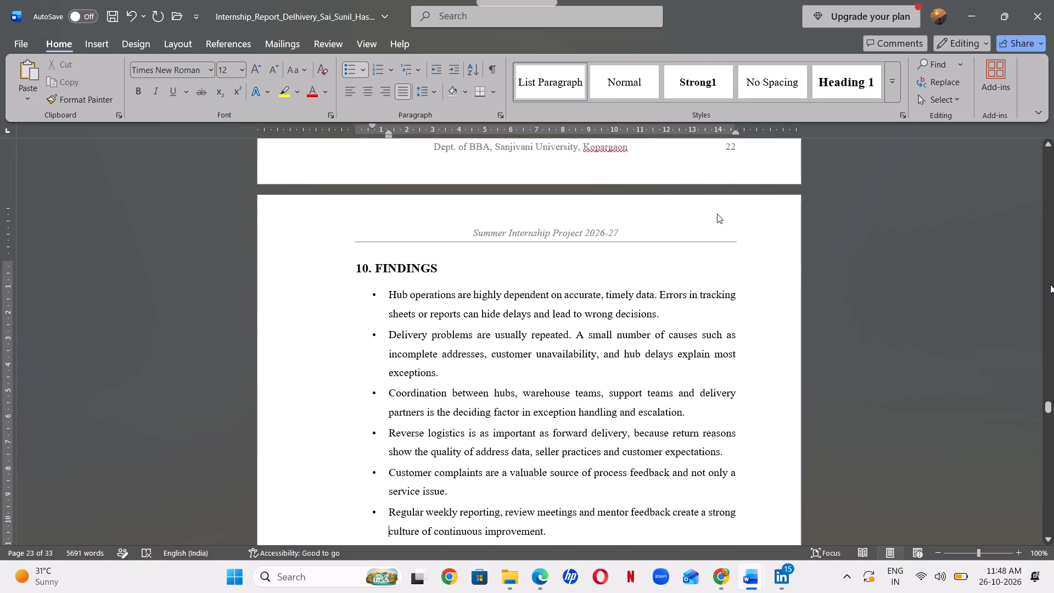
drag(356, 272, 421, 267)
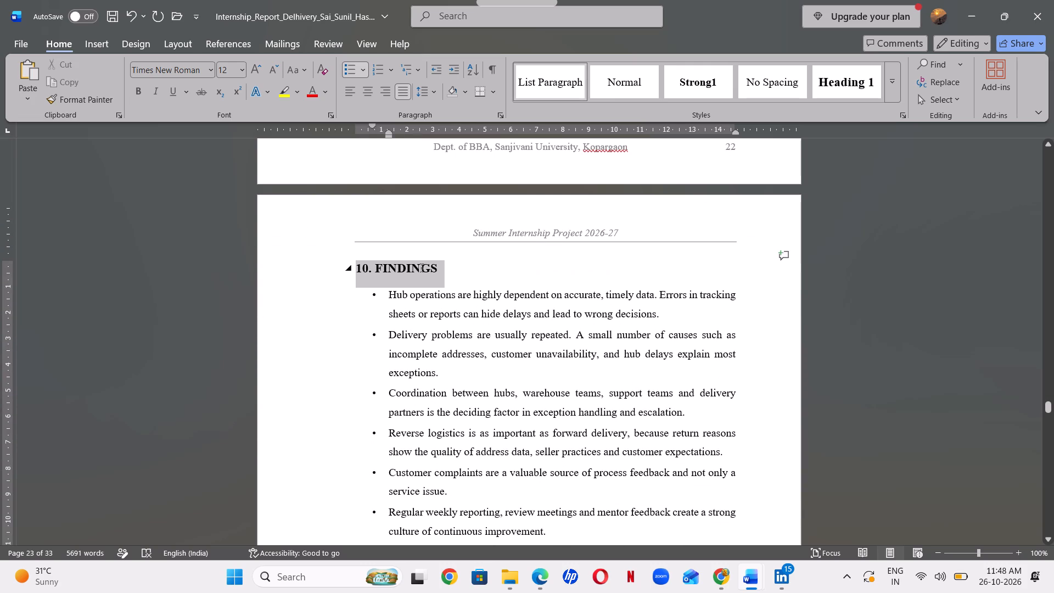
drag(421, 267, 428, 270)
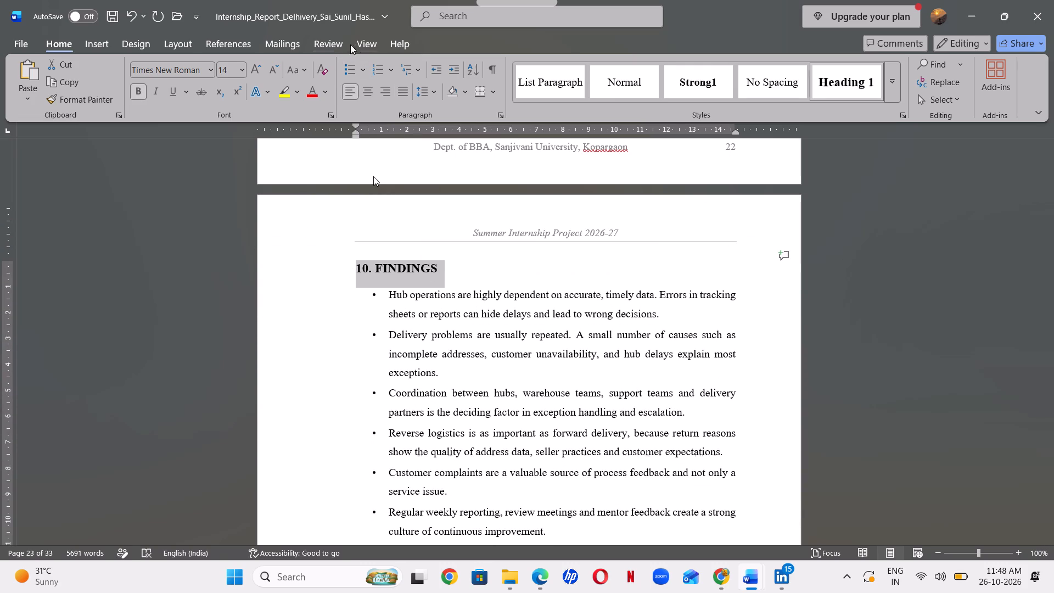
click(369, 94)
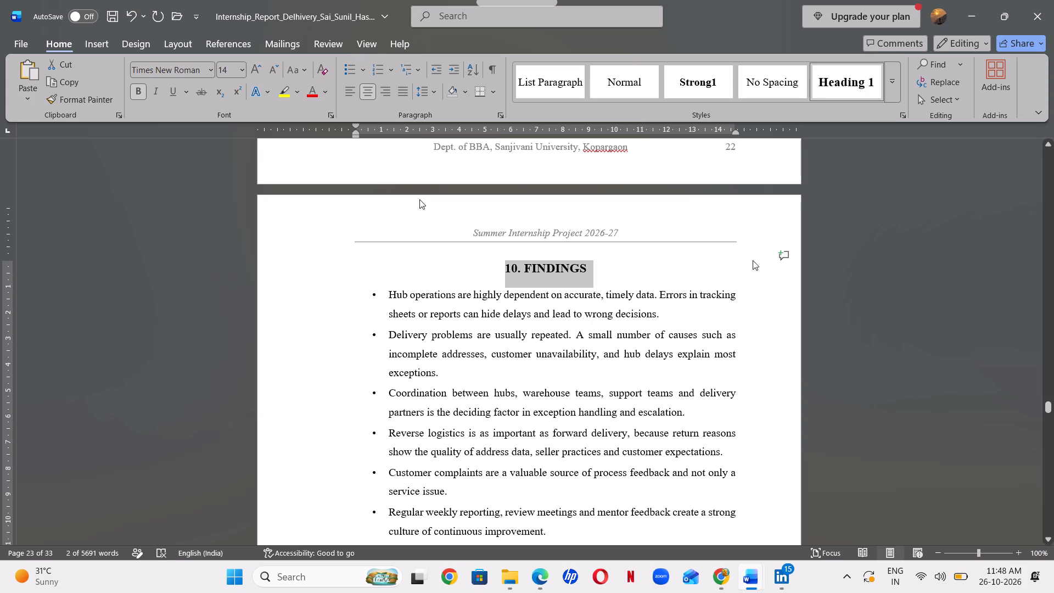
Look through the chapter 10 bullets down to the "11. CONCLUSION" heading and back up, checking the formatting.
click(1053, 351)
key(Down)
key(Down)
key(Down)
key(Down)
key(Down)
key(Down)
key(Down)
key(Down)
key(Down)
key(Down)
key(Down)
key(Down)
key(Down)
key(Down)
key(Down)
key(Down)
key(Down)
key(Down)
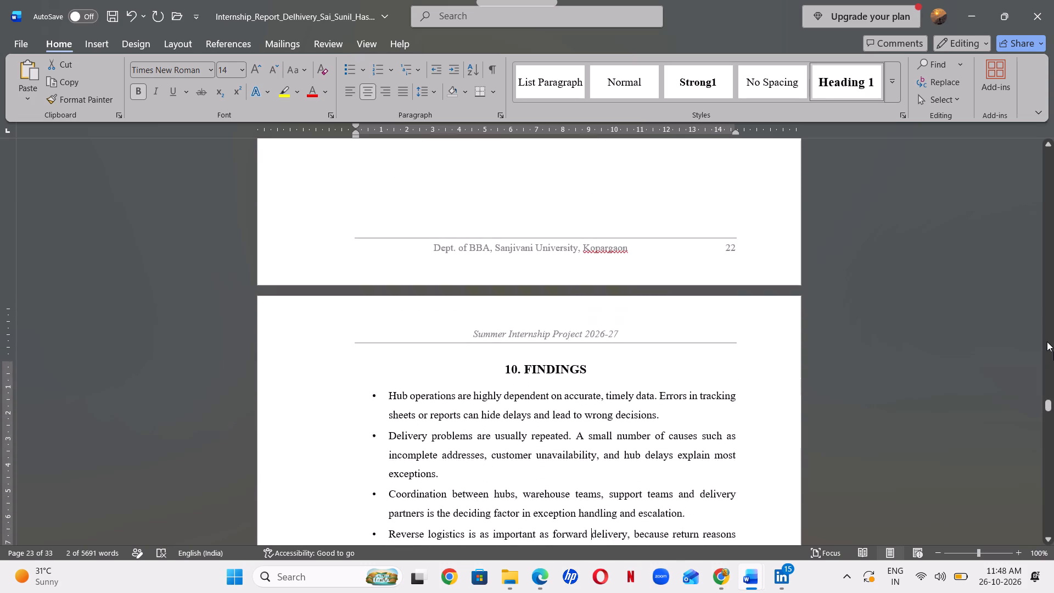
key(Down)
key(Down)
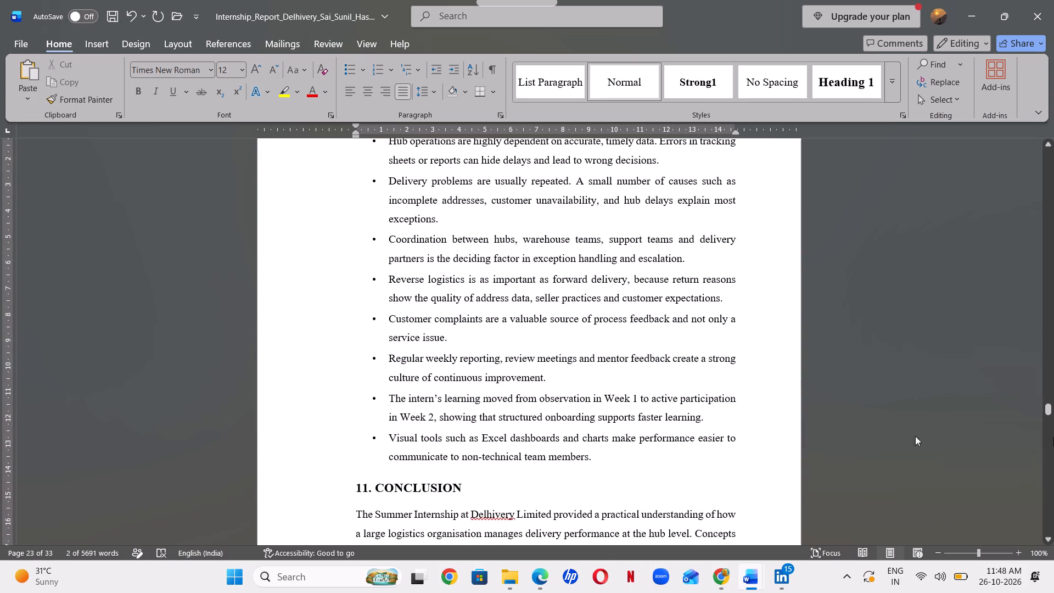
key(Up)
key(Up)
key(Up)
key(Up)
key(Up)
key(Up)
key(Up)
key(Up)
key(Up)
key(Up)
key(Up)
key(Up)
key(Up)
key(Up)
key(Up)
key(Up)
key(Up)
key(Up)
key(Up)
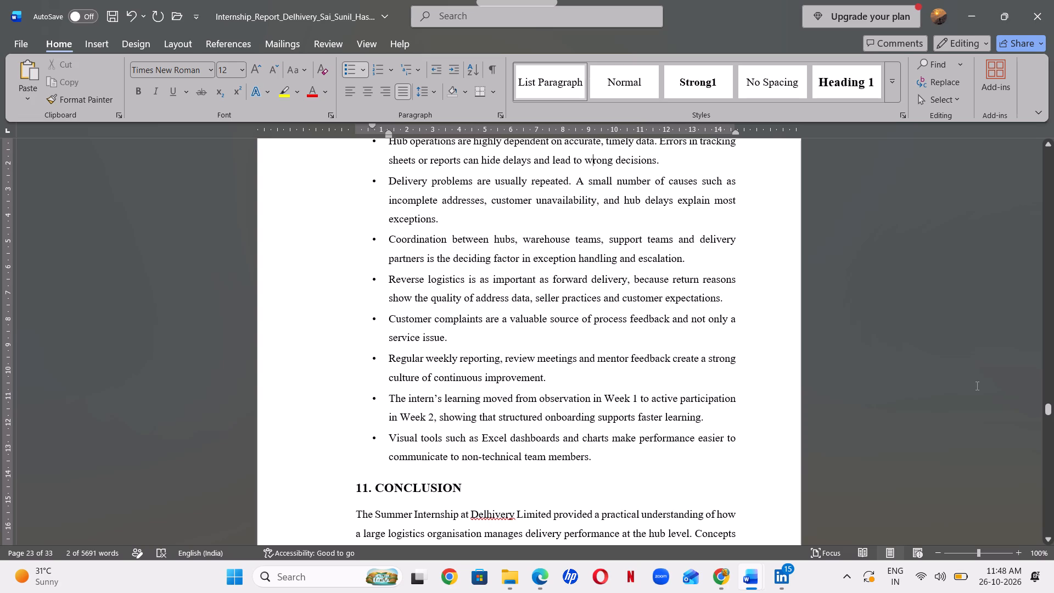
key(Up)
key(Up)
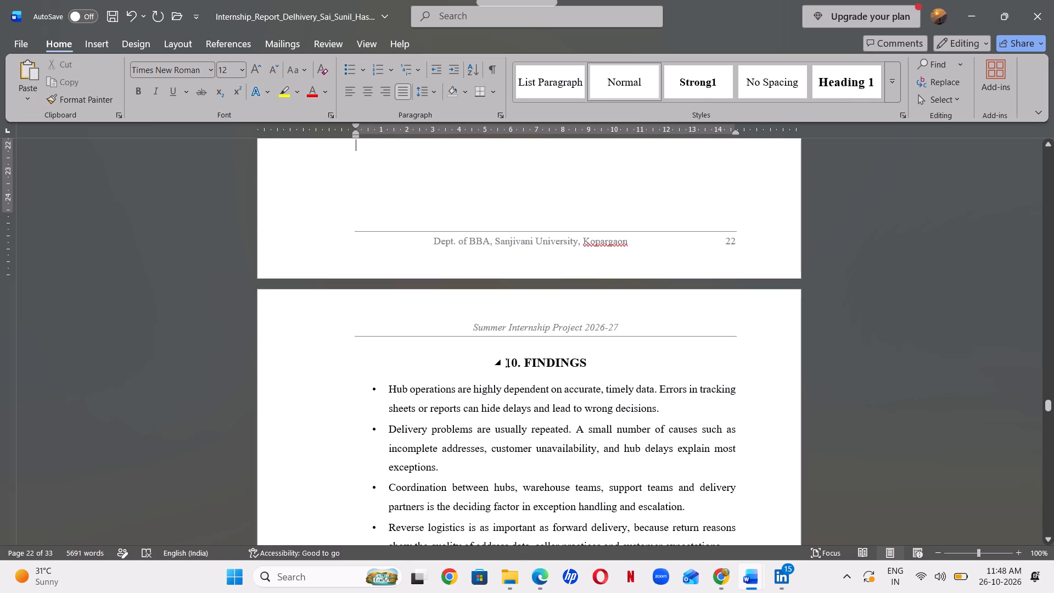
Apply 1.5 line spacing to the "10. FINDINGS" heading and all of its bullets.
drag(506, 362, 676, 332)
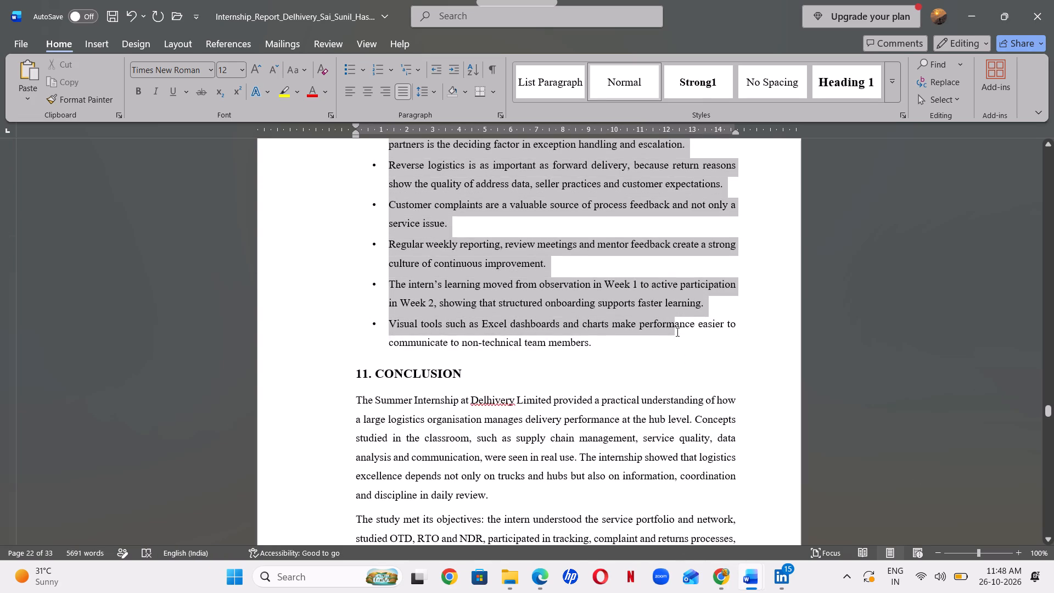
drag(676, 332, 677, 342)
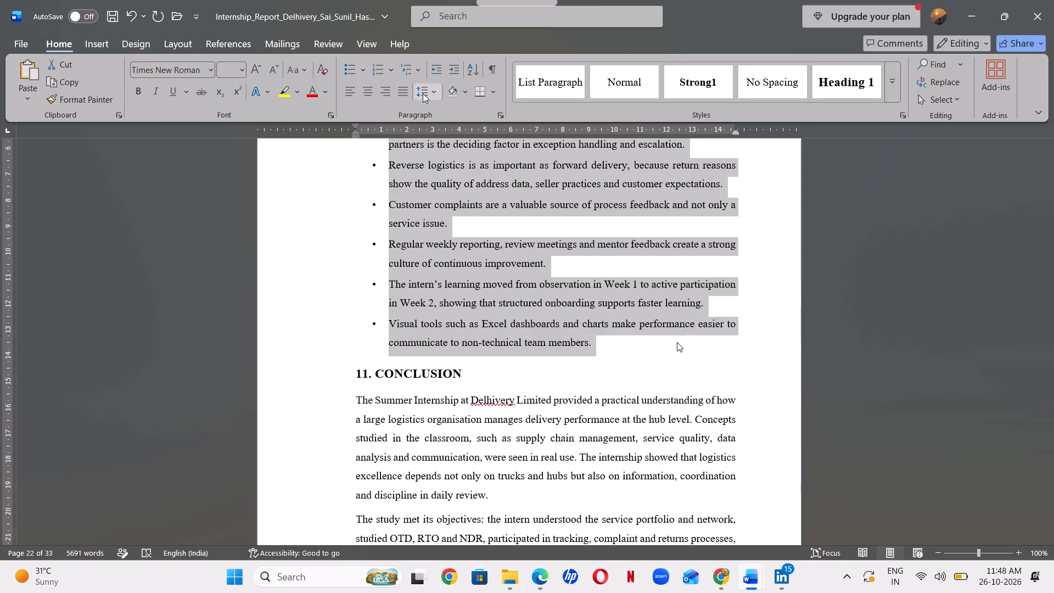
click(422, 92)
click(445, 147)
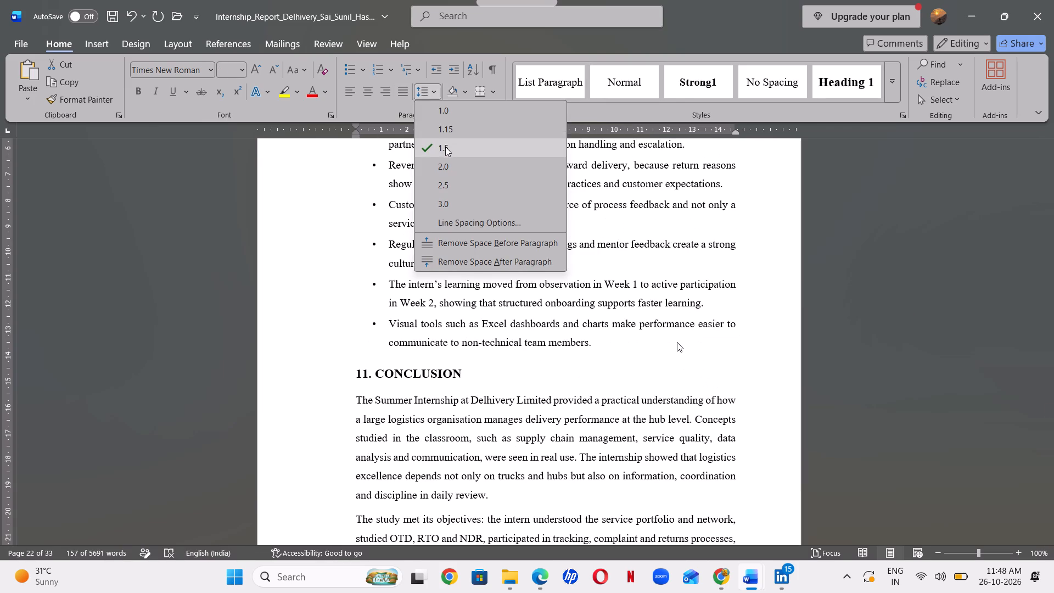
Insert blank lines after the last findings bullet to push the "11. CONCLUSION" heading onto a new page.
click(616, 344)
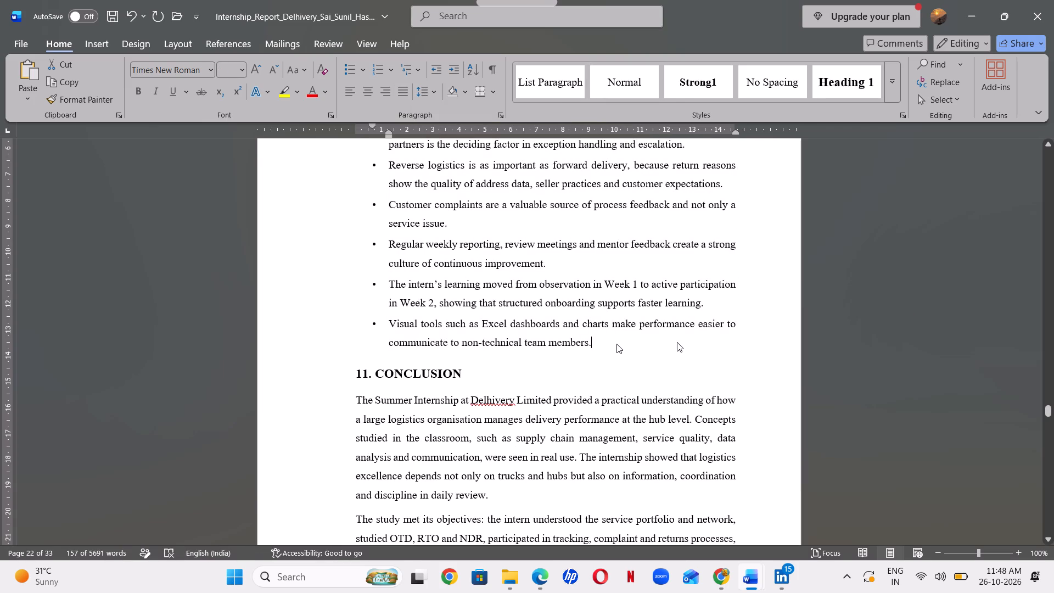
key(Return)
key(Return)
key(Return)
key(Return)
key(Return)
key(Return)
key(Return)
key(Return)
key(Return)
key(Return)
key(Return)
key(Return)
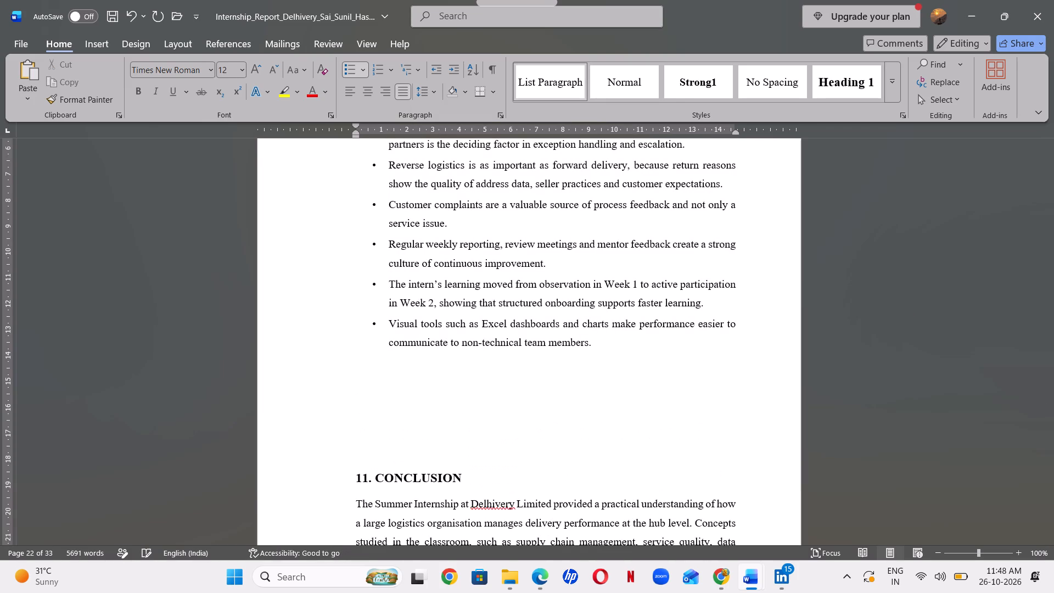
key(Down)
key(Down)
key(Down)
key(Down)
key(Down)
key(Down)
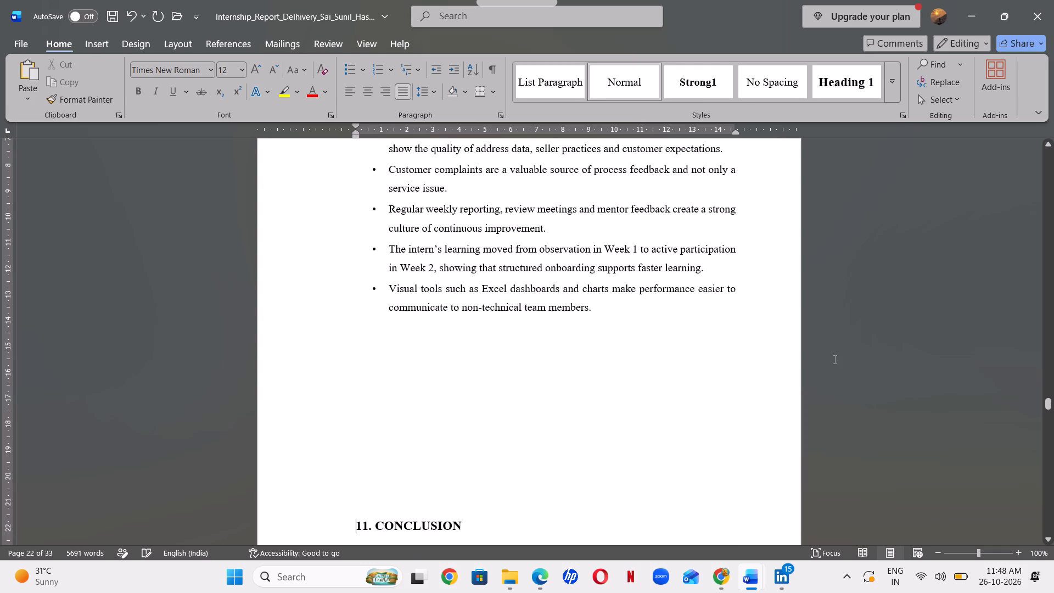
click(537, 262)
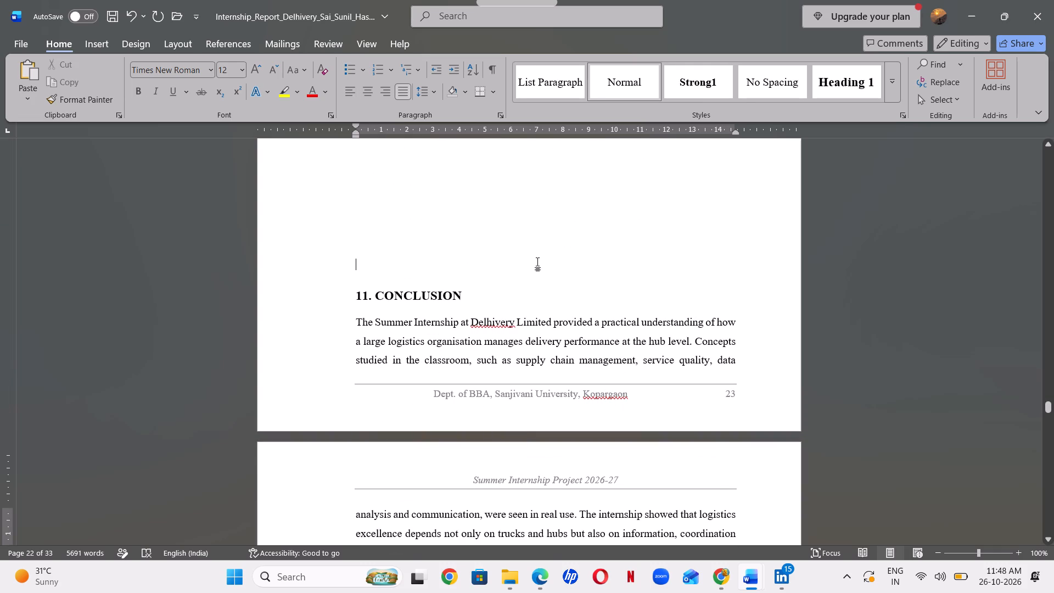
key(Return)
key(Return)
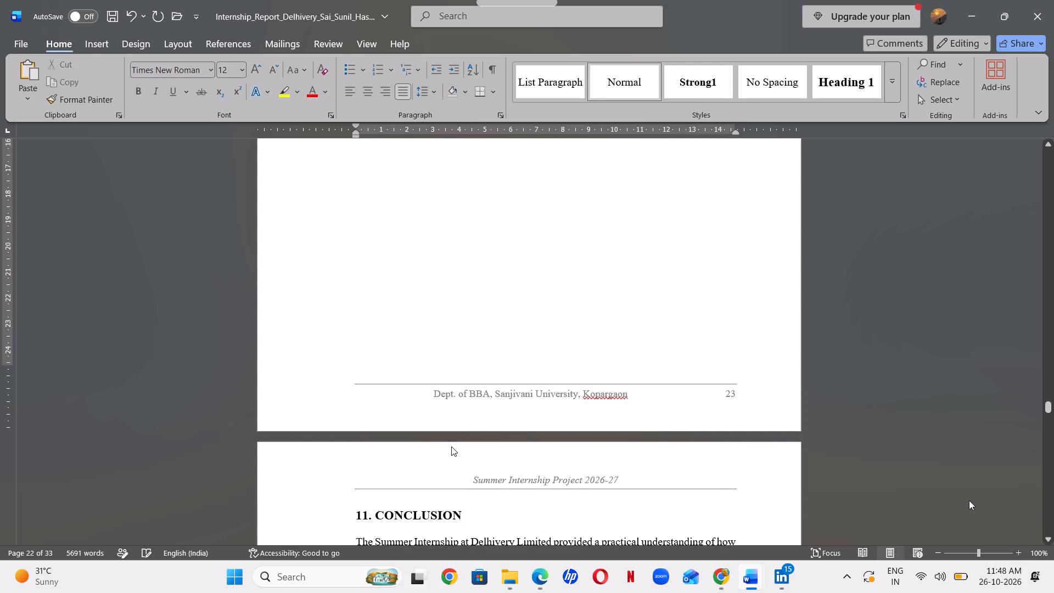
Centre the "11. CONCLUSION" heading.
key(Down)
key(Down)
key(Down)
key(Down)
key(Down)
key(Down)
key(Down)
key(Down)
key(Down)
key(Down)
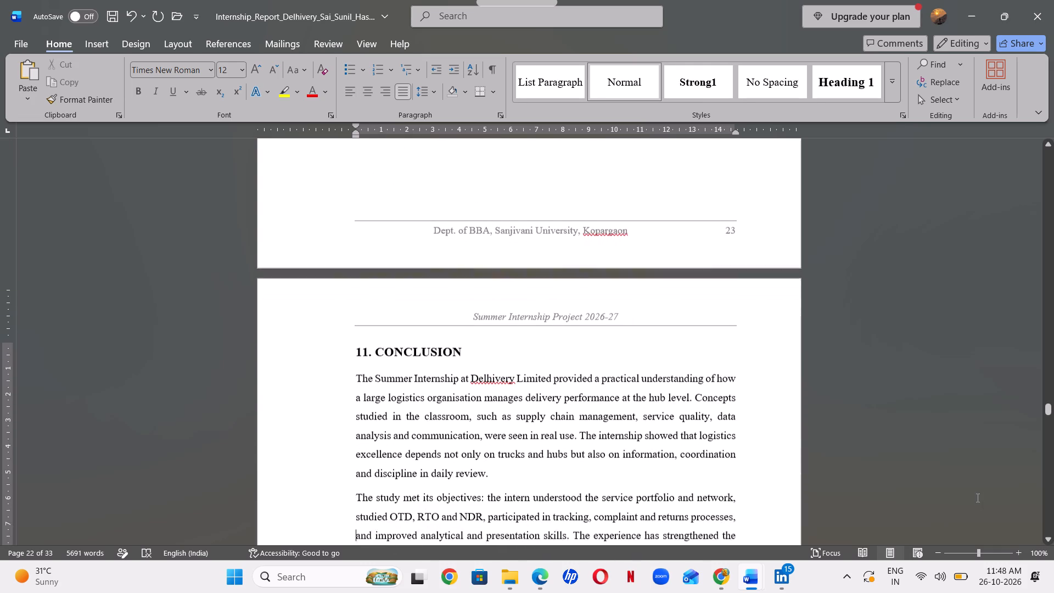
key(Down)
key(Down)
key(Down)
key(Down)
key(Down)
key(Down)
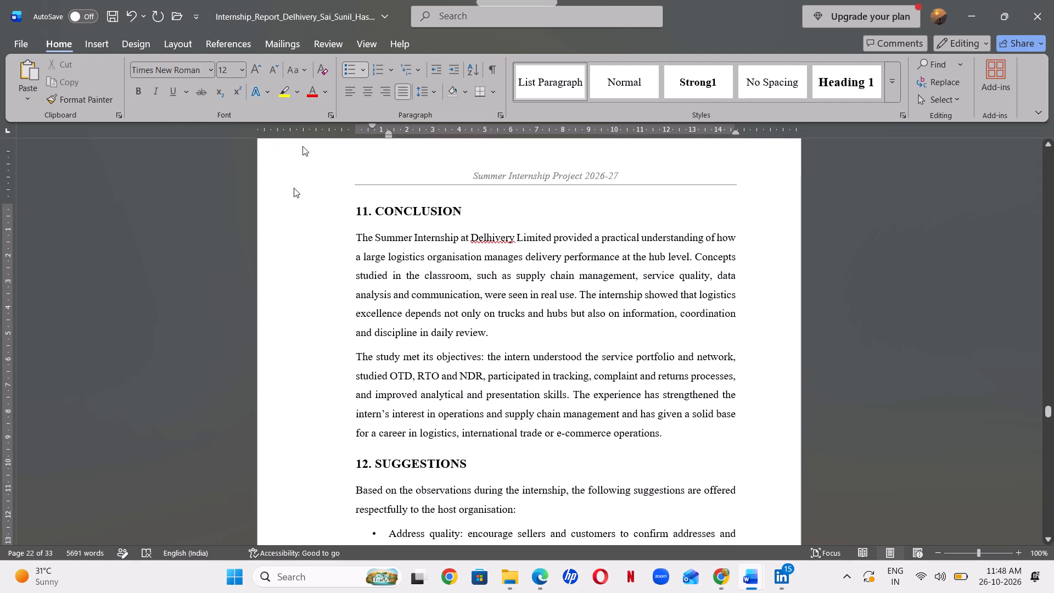
drag(358, 211, 486, 206)
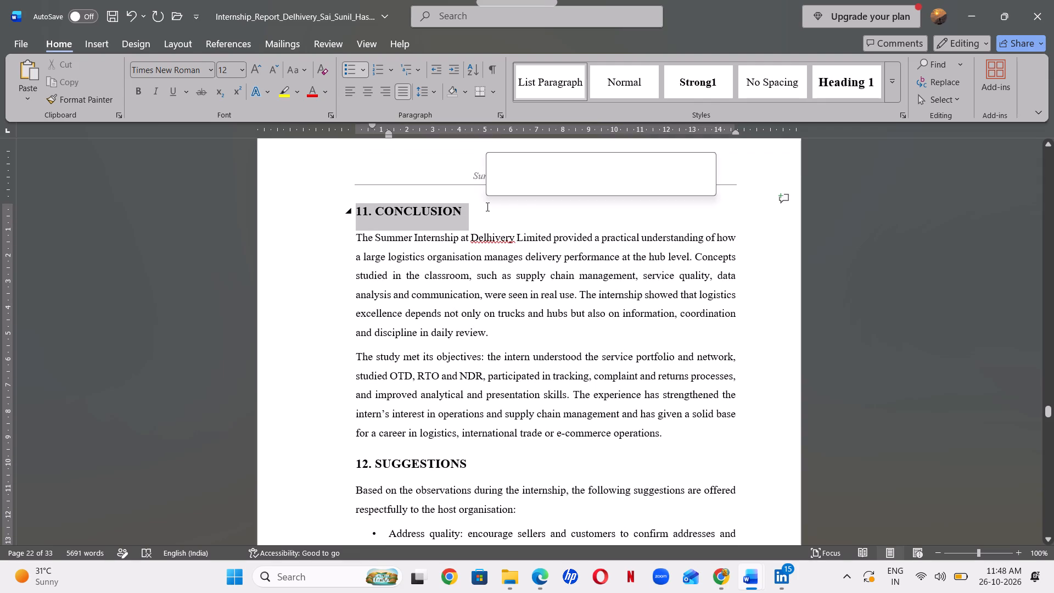
click(375, 88)
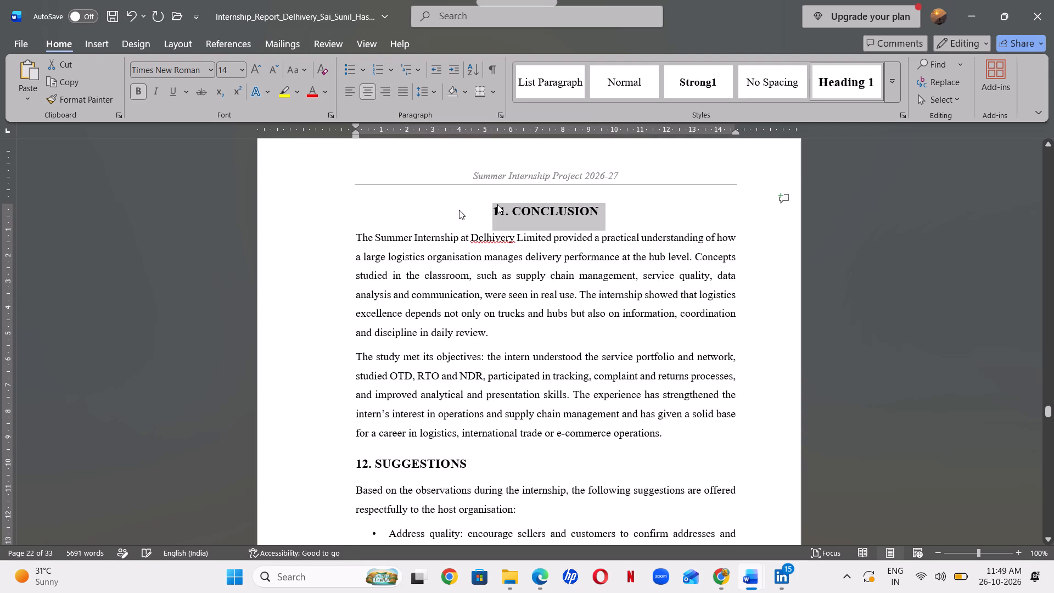
Apply 1.5 line spacing to the "11. CONCLUSION" heading and its two paragraphs.
click(498, 205)
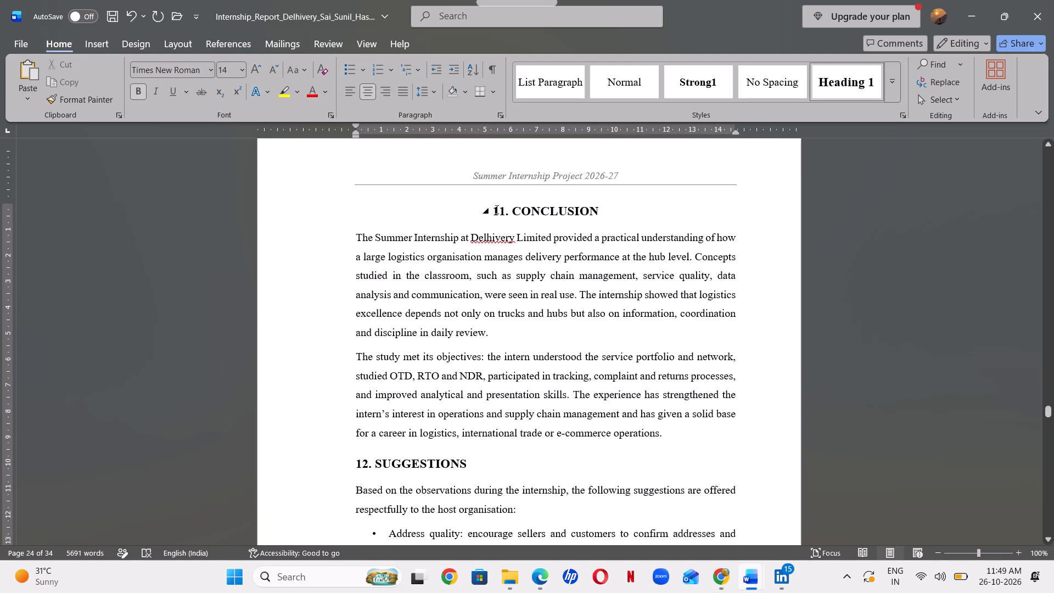
drag(496, 209, 696, 453)
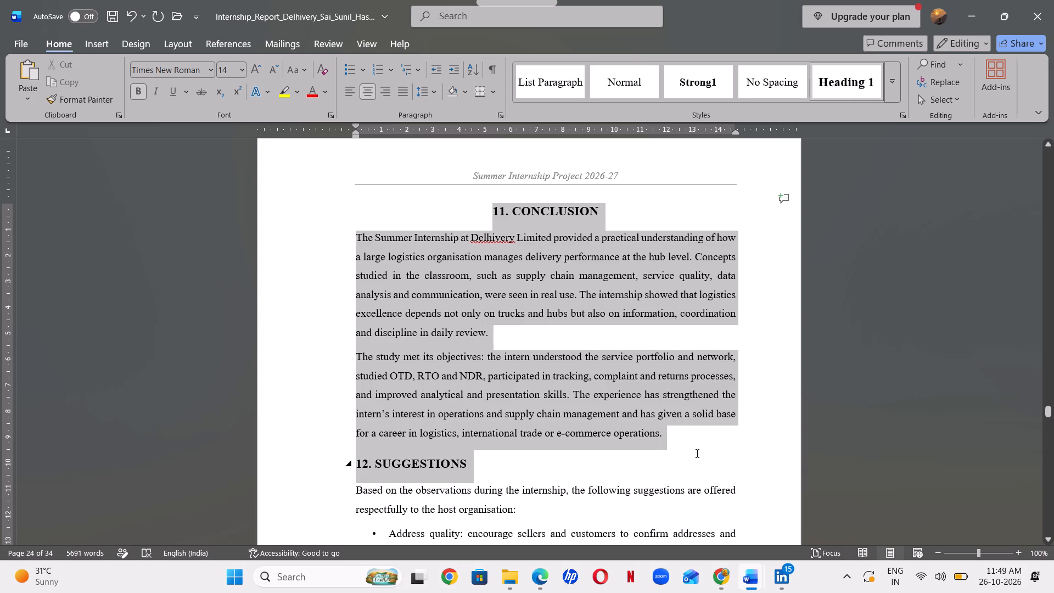
drag(696, 453, 696, 439)
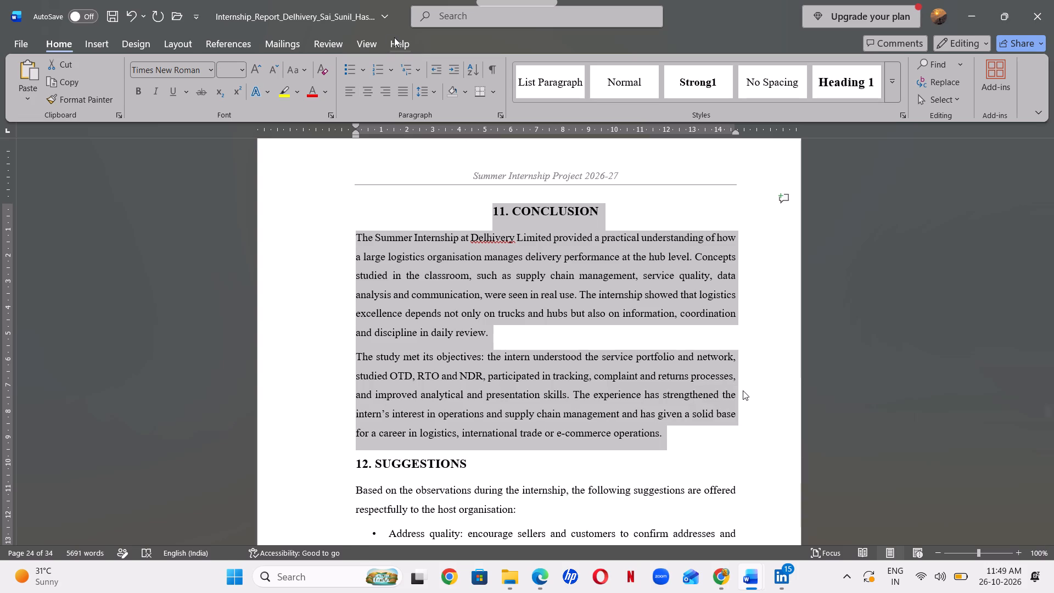
click(438, 91)
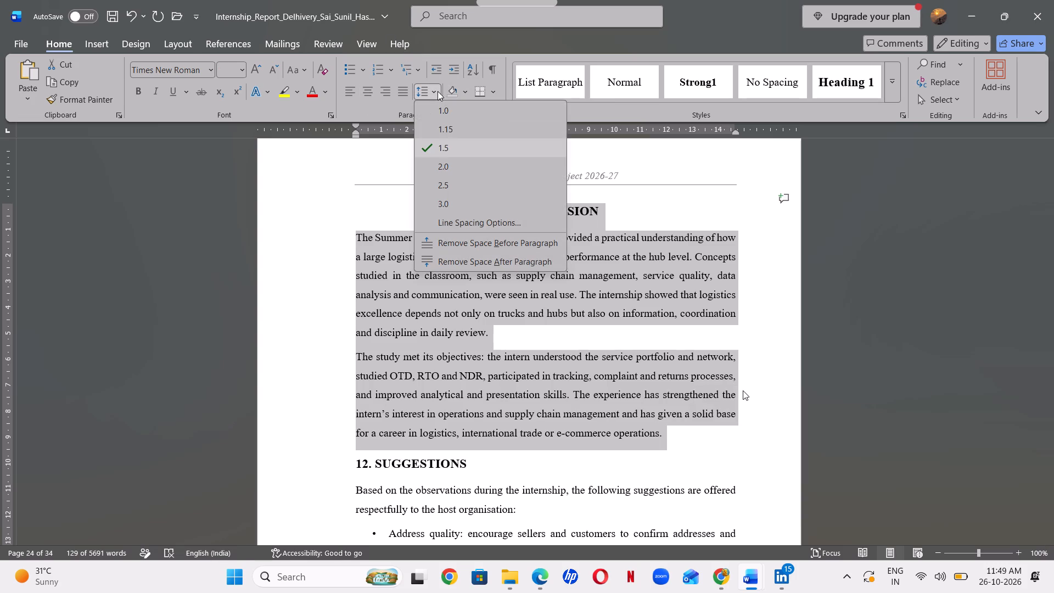
click(456, 149)
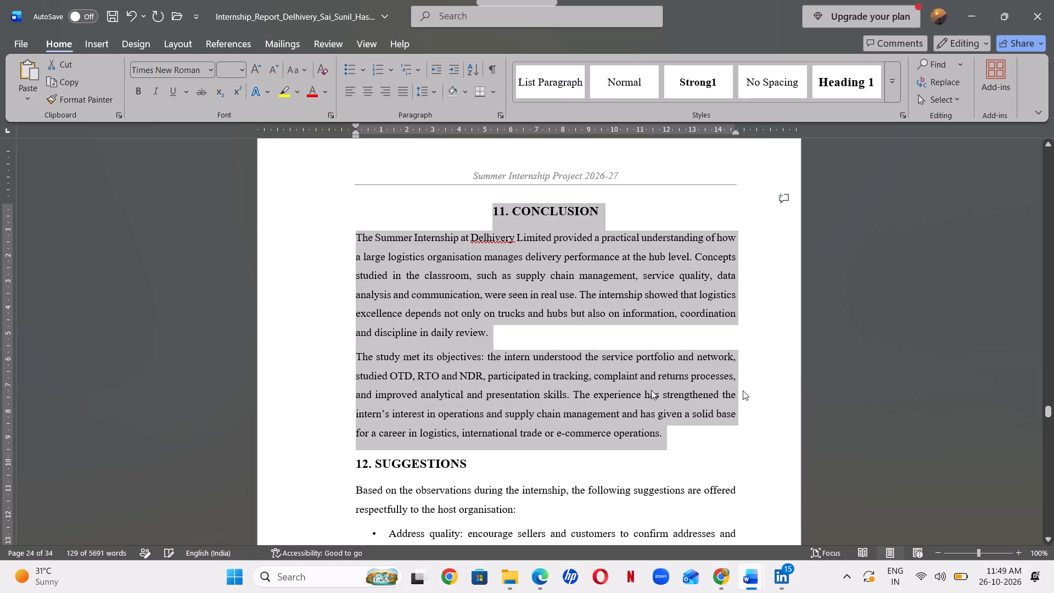
Insert blank lines after the last conclusion paragraph to push the "12. SUGGESTIONS" heading onto a new page.
key(Down)
key(Down)
key(Down)
key(Down)
key(Down)
key(Down)
key(Down)
key(Down)
key(Down)
key(Down)
key(Down)
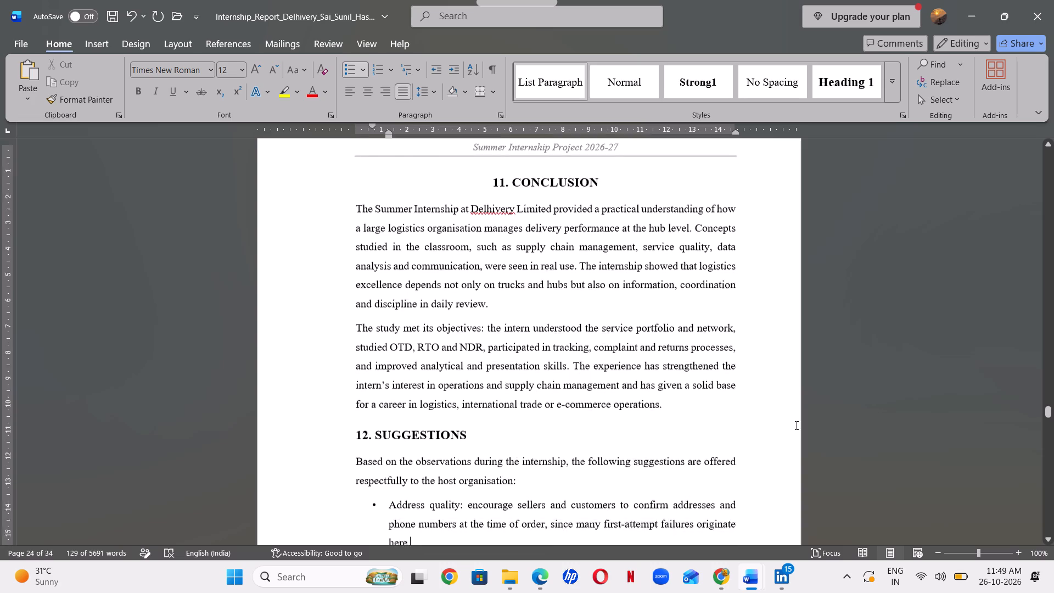
key(Down)
key(Down)
key(Down)
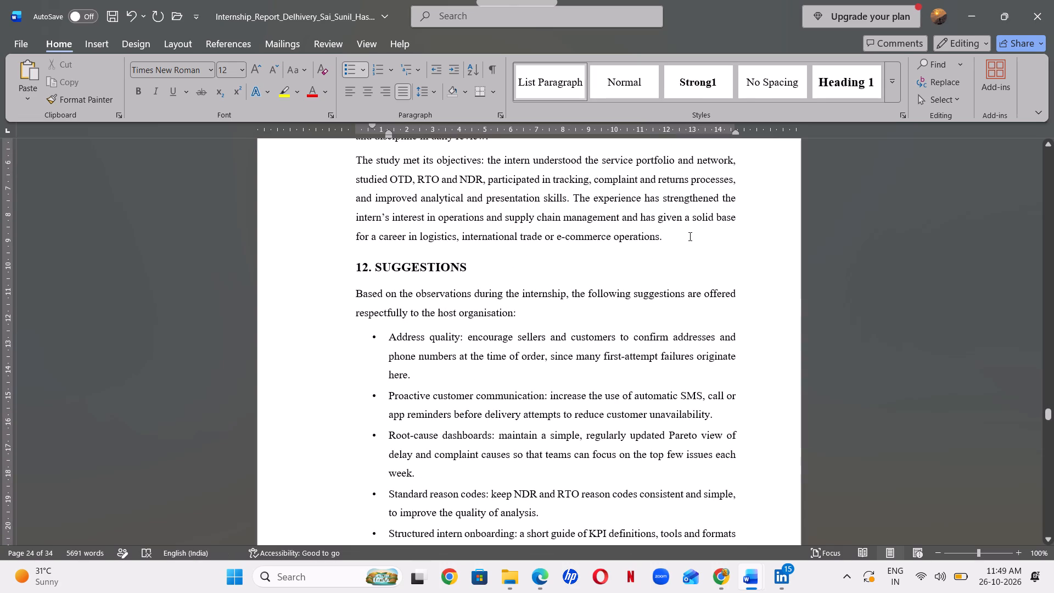
click(689, 237)
key(Return)
key(Return)
key(Return)
key(Return)
key(Return)
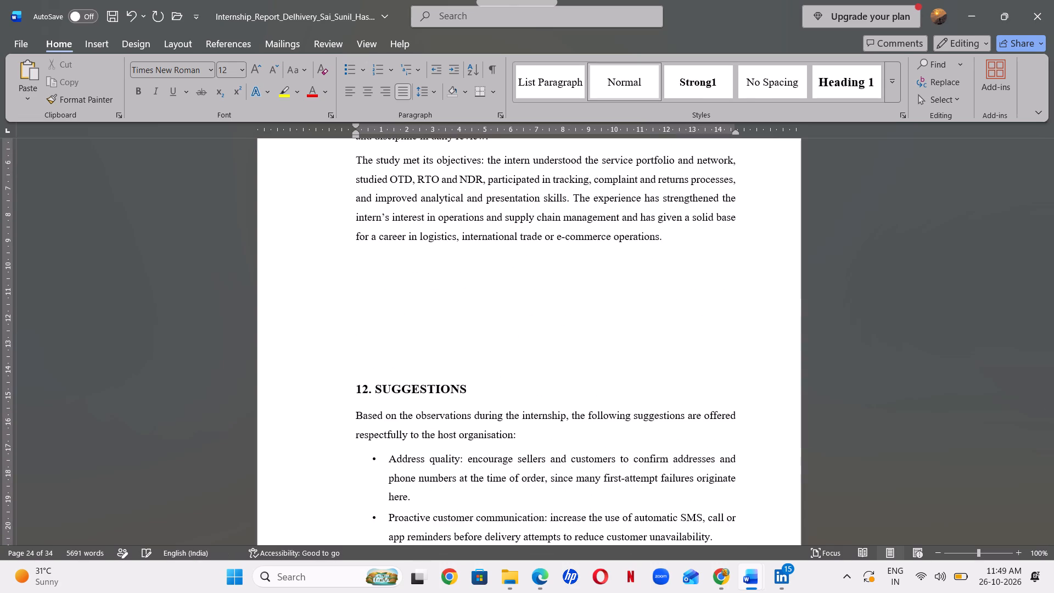
key(Return)
key(Return)
key(Return)
key(Return)
key(Return)
key(Return)
key(Return)
key(Return)
key(Return)
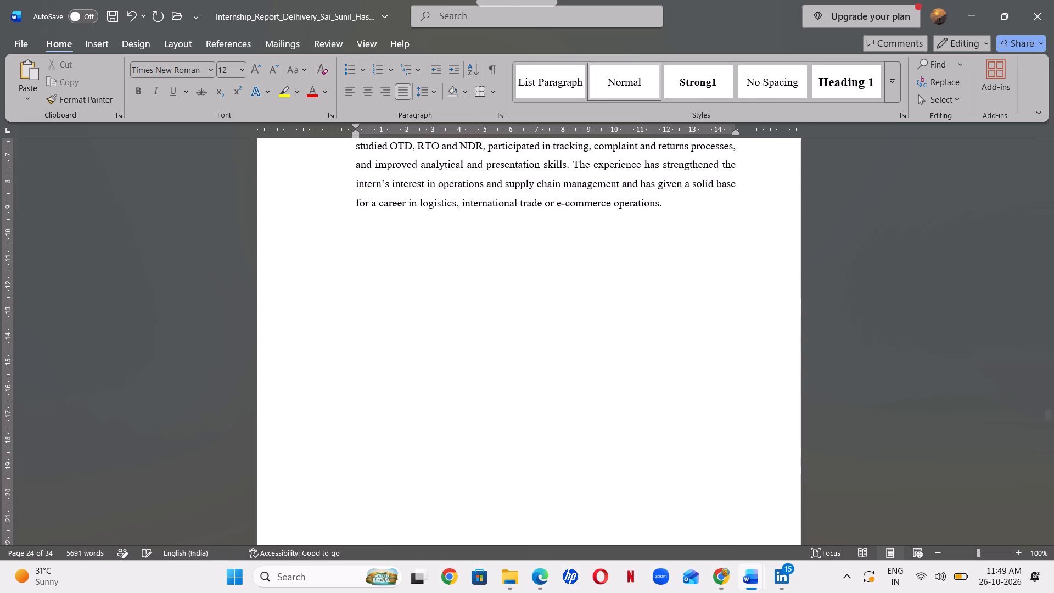
key(Down)
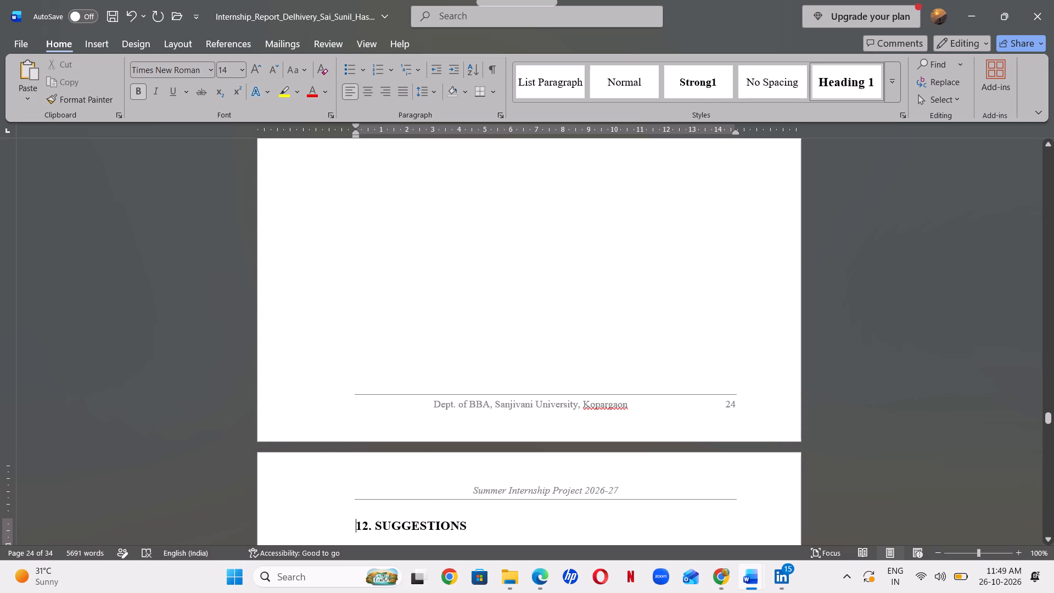
Centre the "12. SUGGESTIONS" heading.
key(Down)
key(Down)
key(Down)
key(Down)
key(Down)
key(Down)
key(Down)
key(Down)
key(Down)
key(Down)
key(Down)
key(Down)
key(Down)
key(Down)
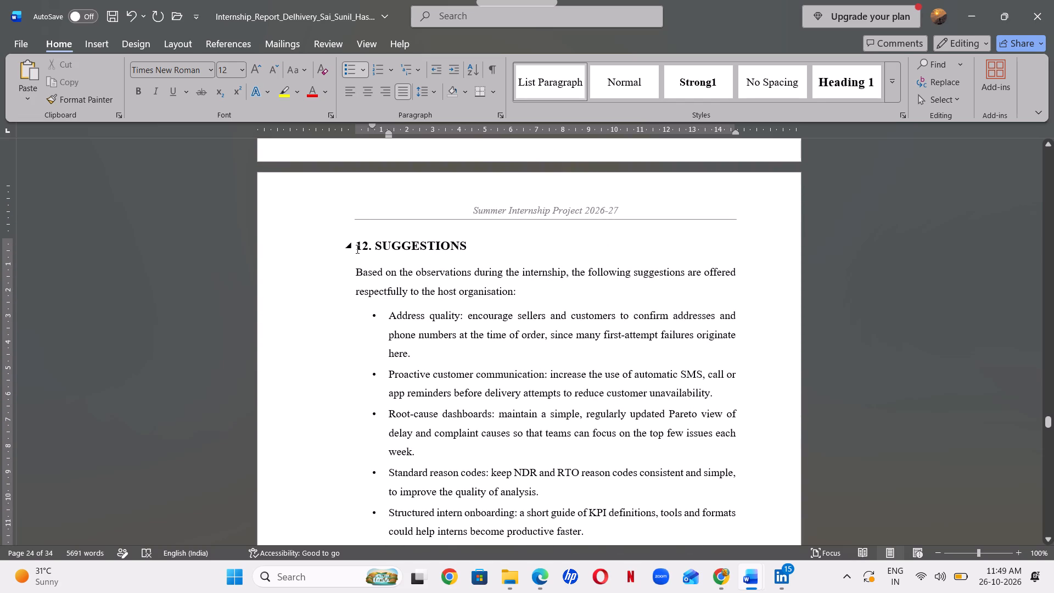
drag(356, 249, 458, 250)
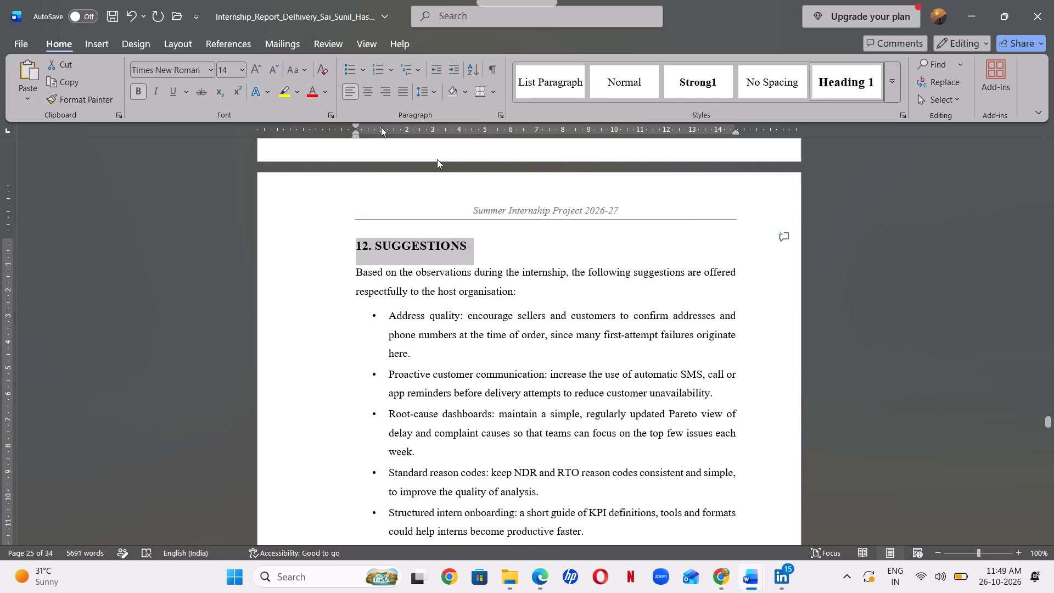
click(371, 93)
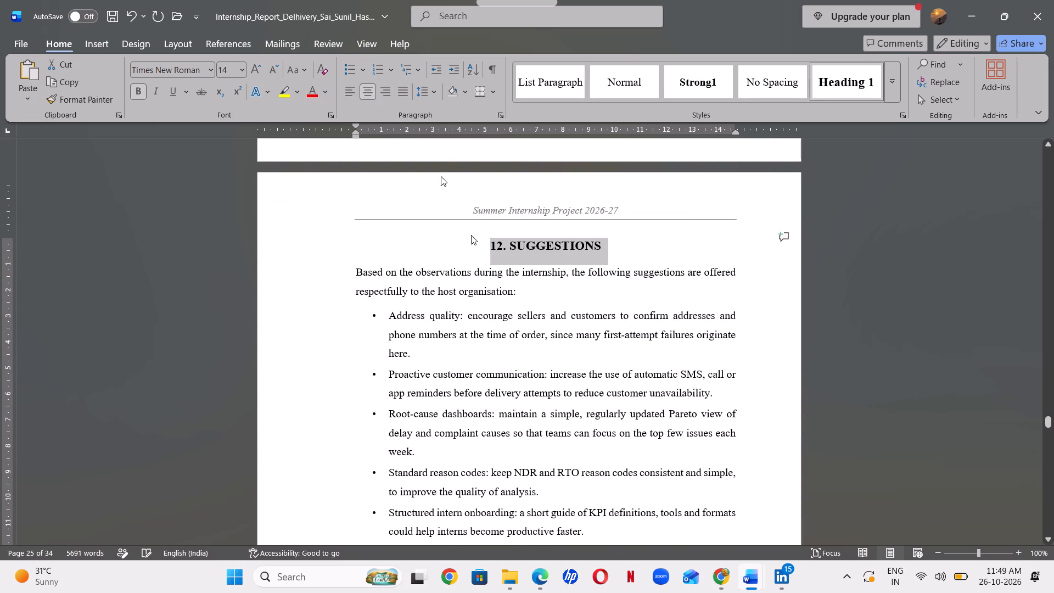
Apply 1.5 line spacing to the "12. SUGGESTIONS" heading, its introductory paragraph and all its bullets.
click(495, 248)
drag(492, 243, 707, 369)
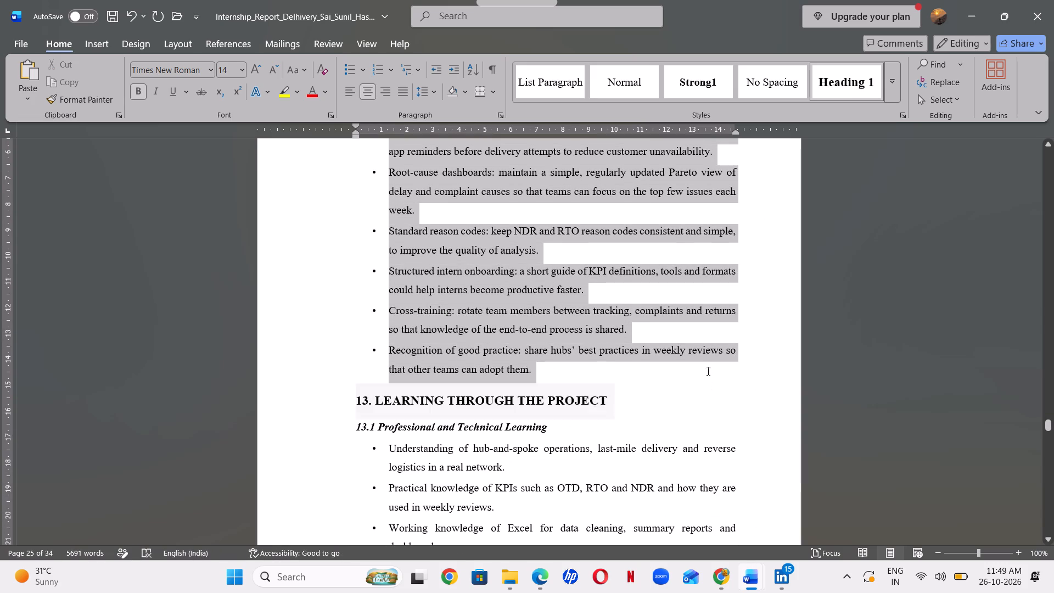
drag(707, 369, 705, 370)
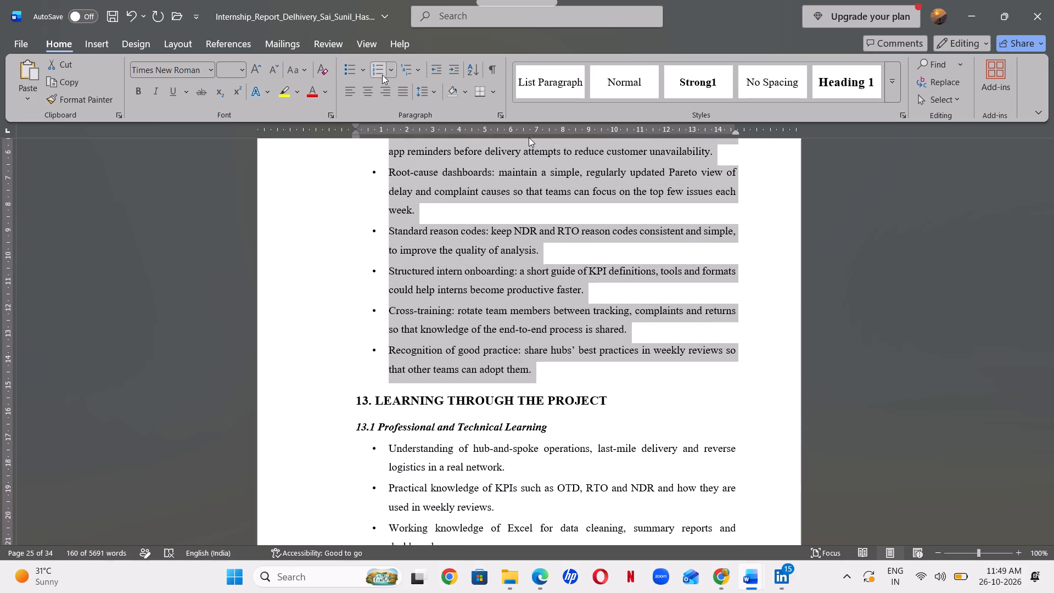
click(426, 89)
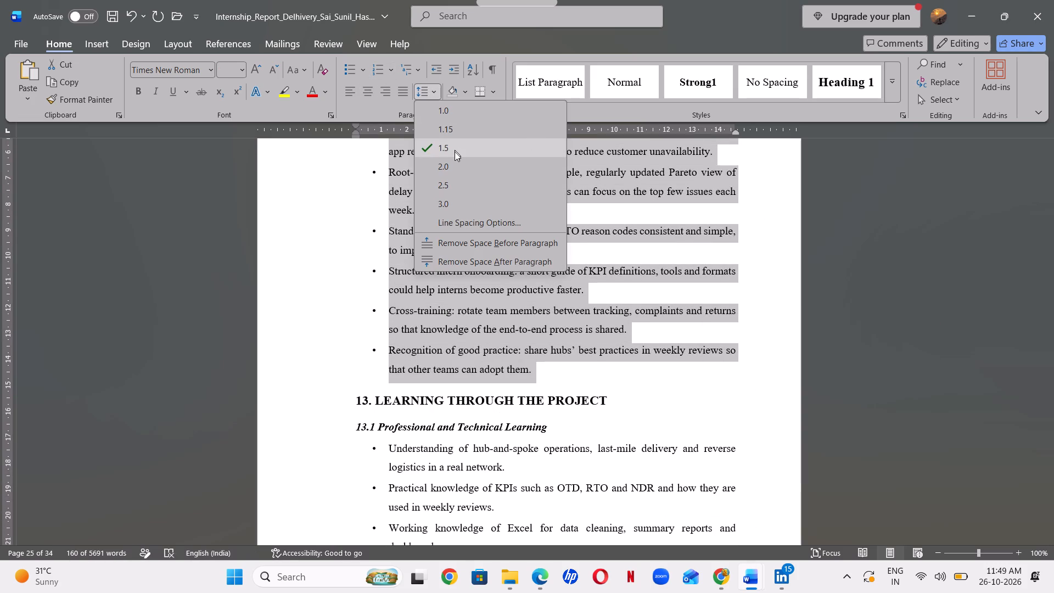
click(455, 152)
Insert blank lines after the last suggestions bullet to push the "13. LEARNING THROUGH THE PROJECT" heading onto a new page.
click(554, 361)
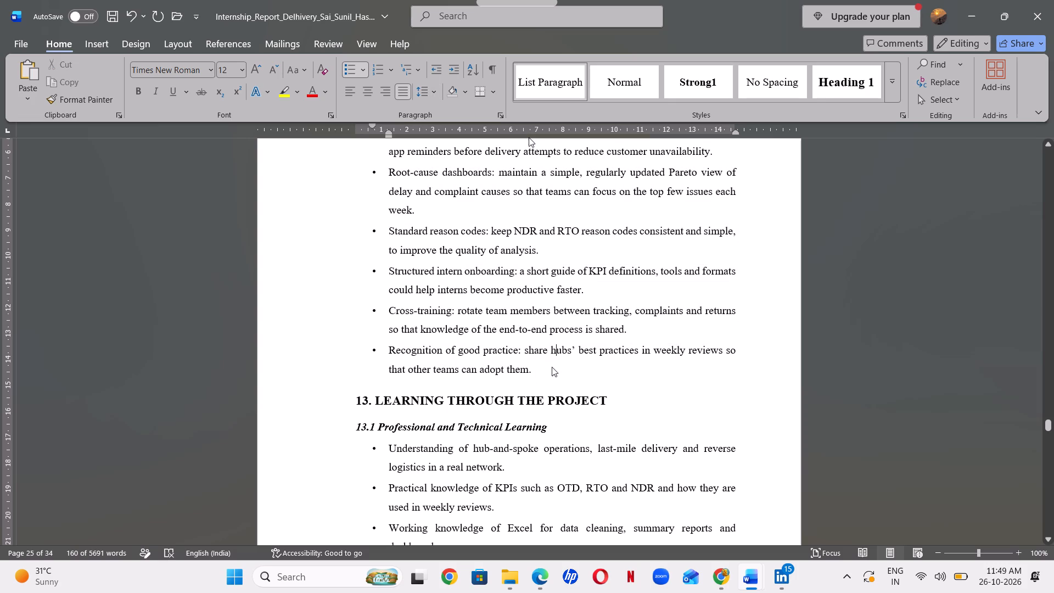
key(Down)
key(Down)
key(Down)
key(Down)
key(Down)
key(Down)
key(Down)
key(Down)
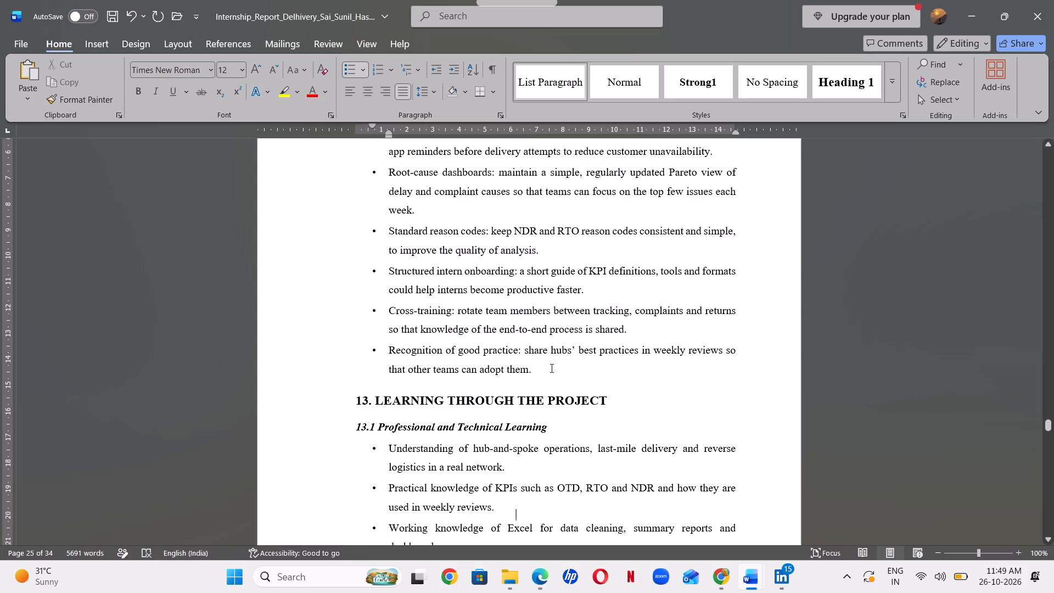
key(Down)
key(Down)
key(Down)
key(Down)
key(Down)
key(Up)
key(Up)
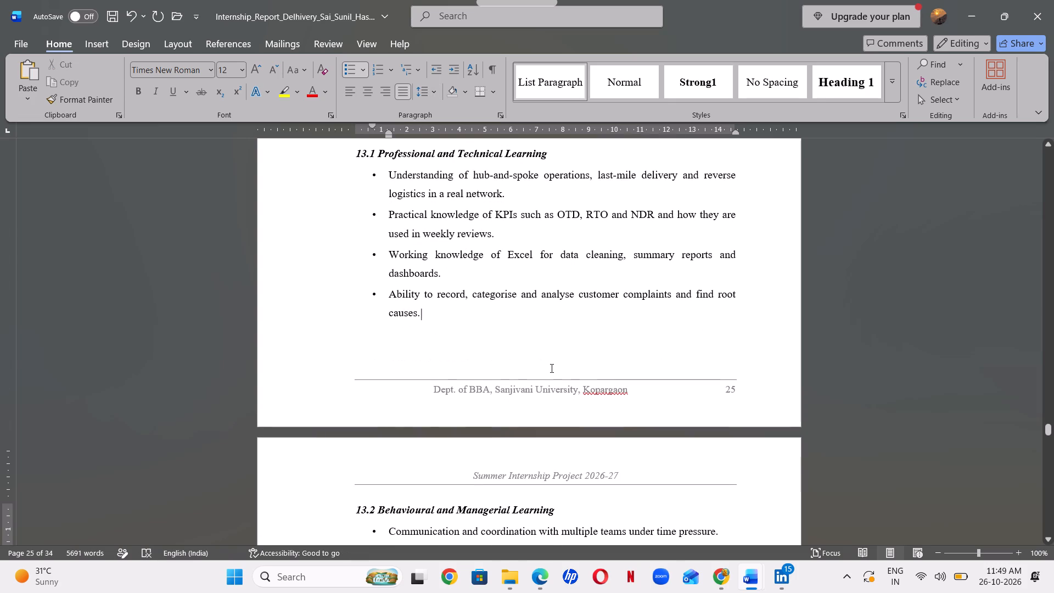
key(Up)
key(Up)
key(Up)
key(Up)
key(Up)
key(Up)
key(Up)
key(Up)
key(Up)
key(Up)
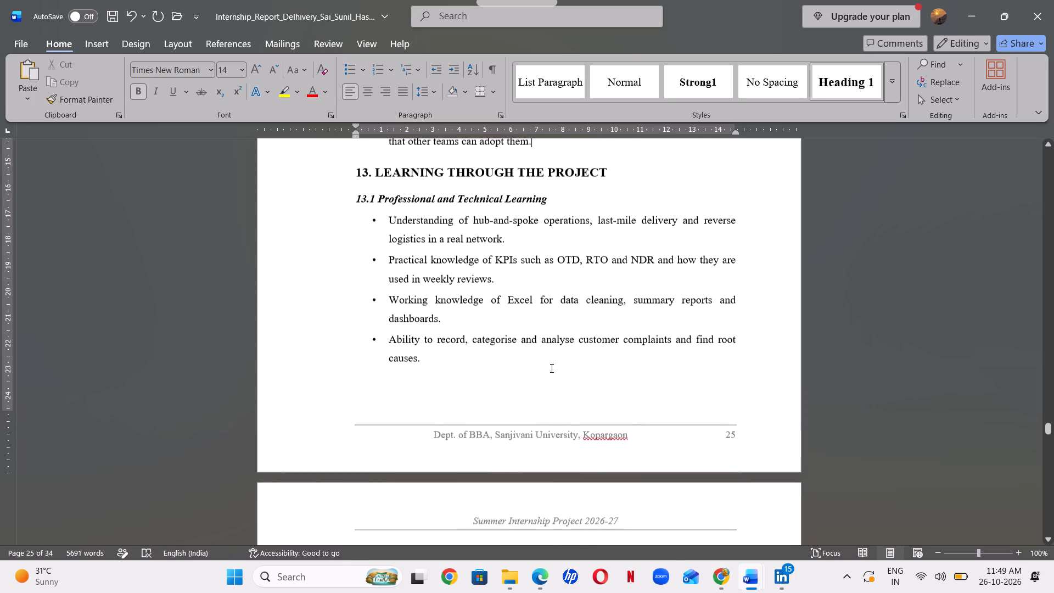
key(Up)
click(545, 174)
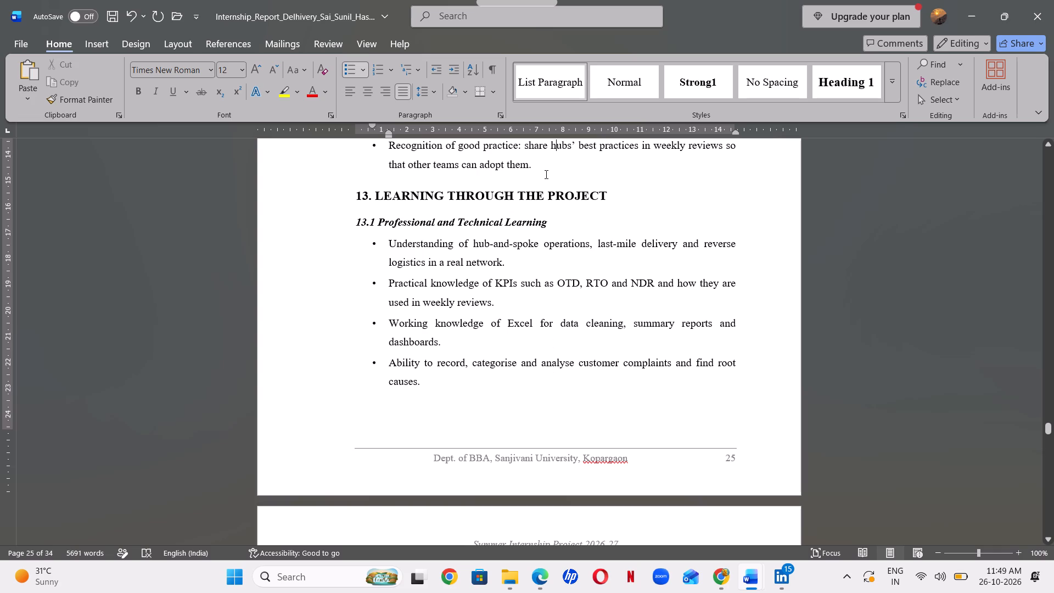
key(Return)
key(Return)
key(Return)
key(Return)
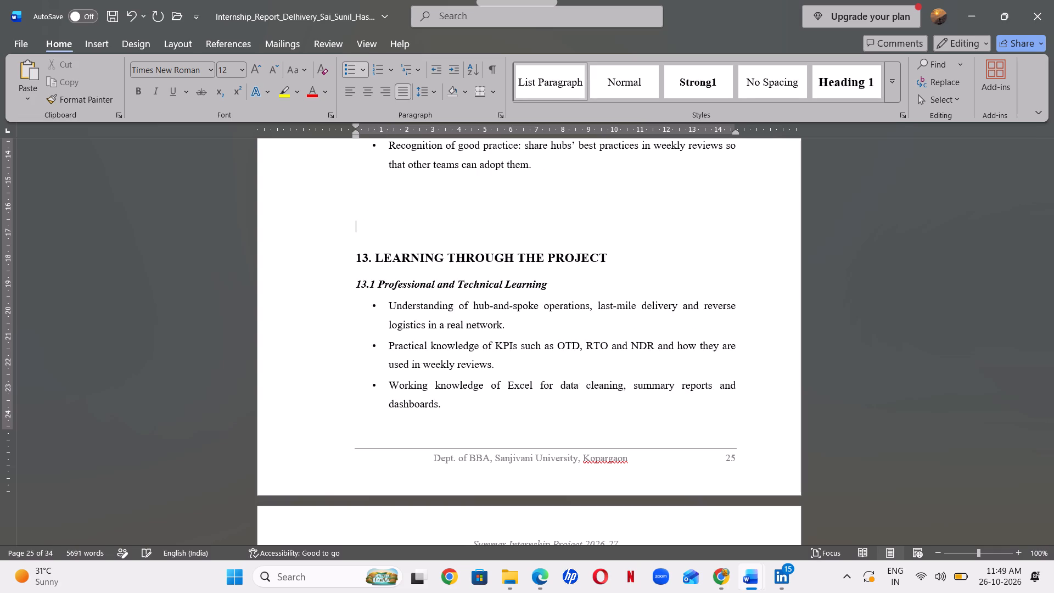
key(Return)
key(Return)
key(Return)
key(Return)
key(Return)
key(Return)
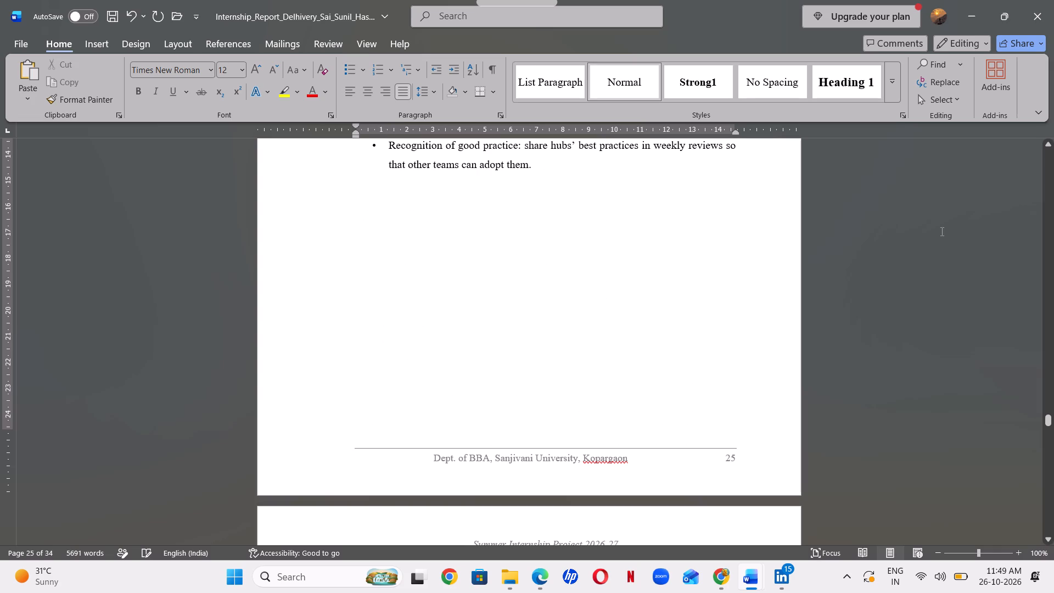
Centre the "13. LEARNING THROUGH THE PROJECT" heading.
key(Down)
key(Down)
key(Down)
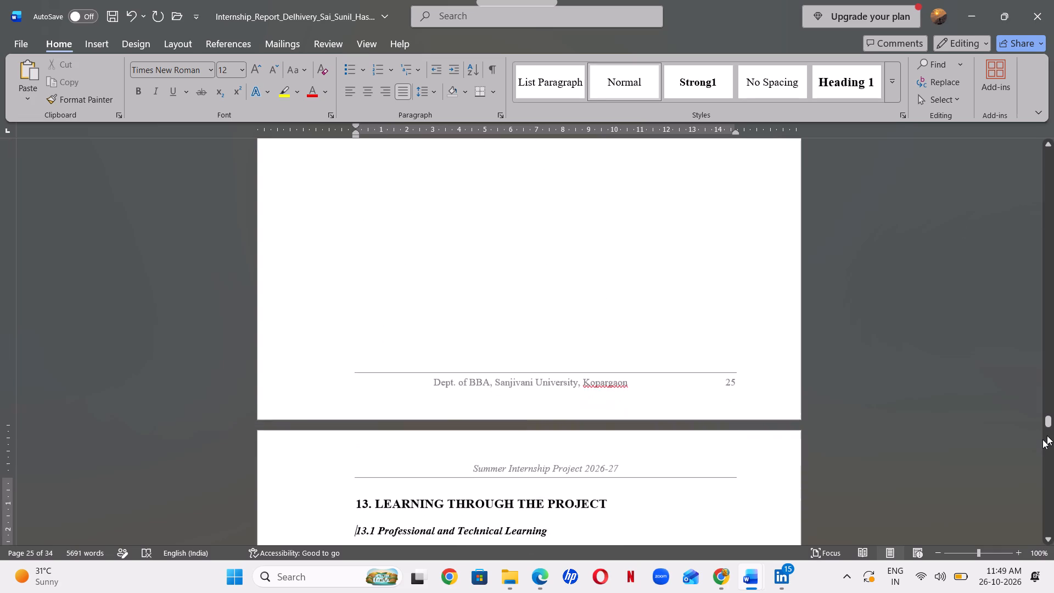
key(Down)
key(Down)
key(Down)
key(Down)
key(Down)
key(Down)
key(Down)
key(Down)
key(Down)
key(Down)
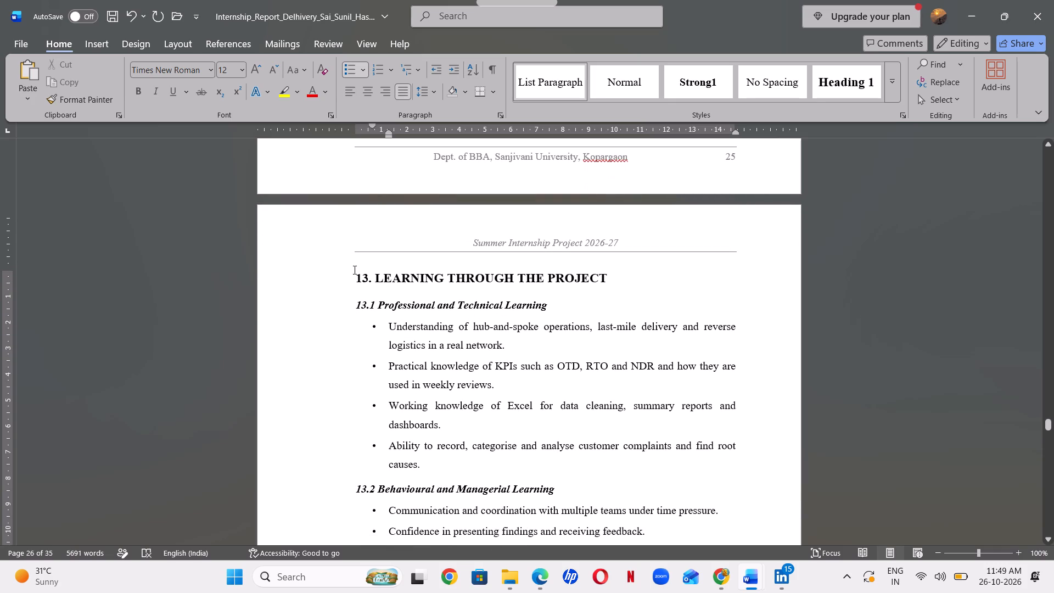
drag(354, 270, 614, 277)
click(365, 91)
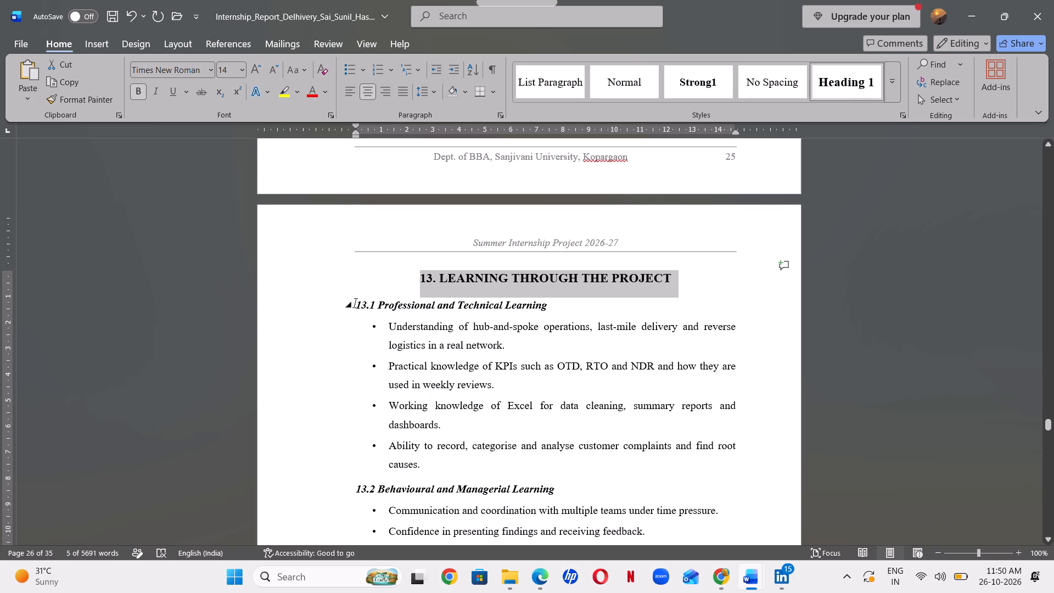
Remove the italics from the "13.1 Professional and Technical Learning" and "13.2 Behavioural and Managerial Learning" subheadings.
drag(357, 303, 526, 312)
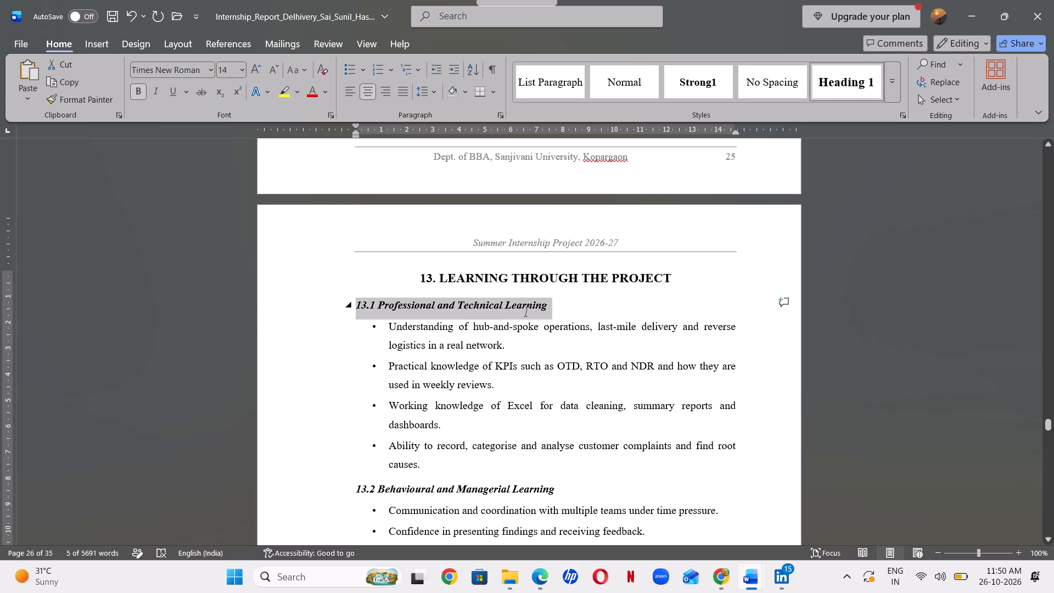
drag(526, 312, 536, 312)
drag(536, 312, 536, 312)
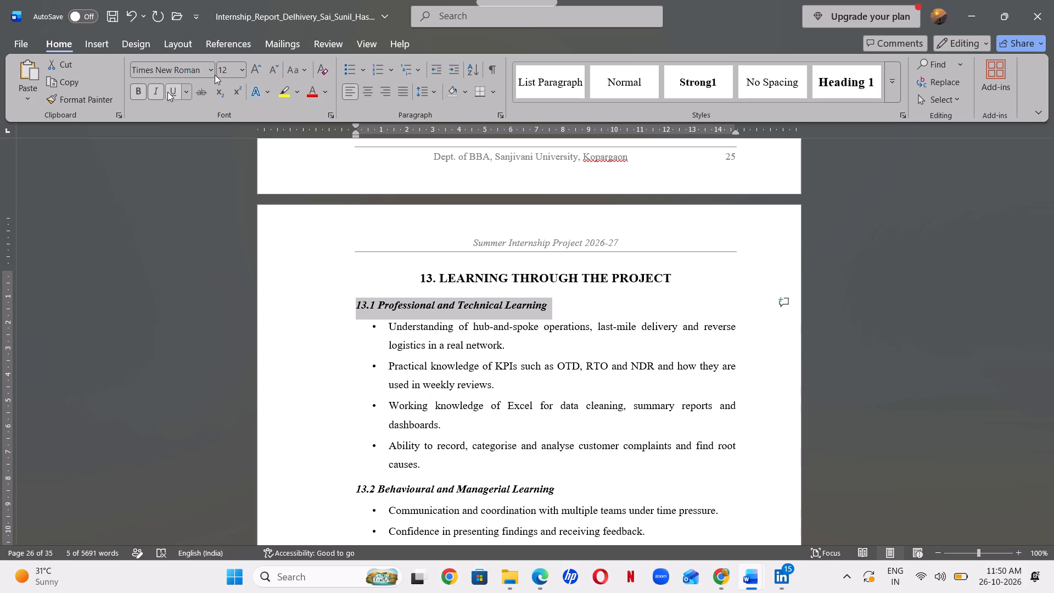
click(155, 93)
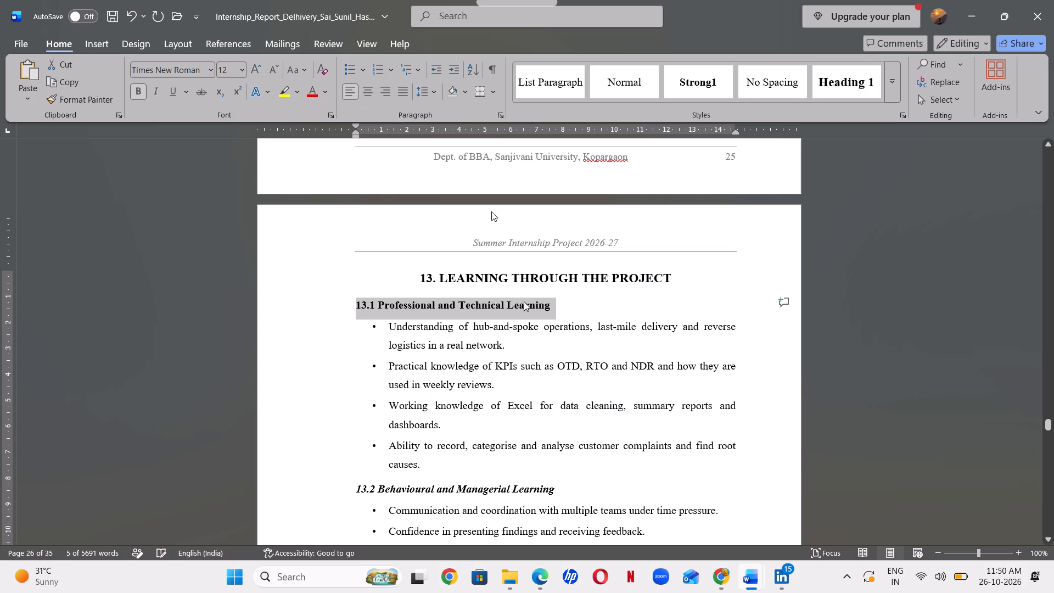
drag(357, 489, 517, 468)
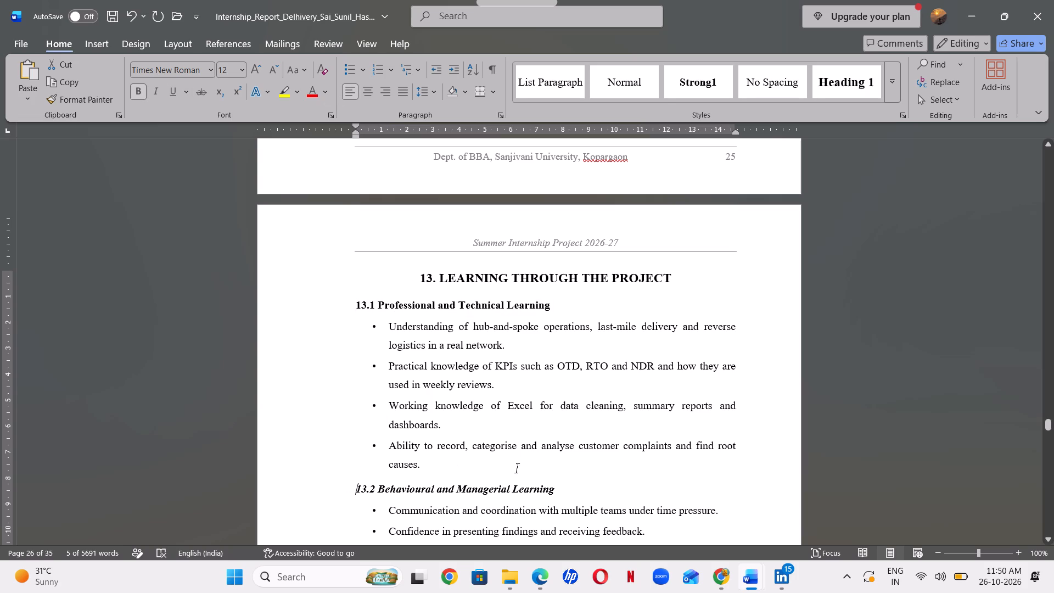
drag(517, 468, 560, 497)
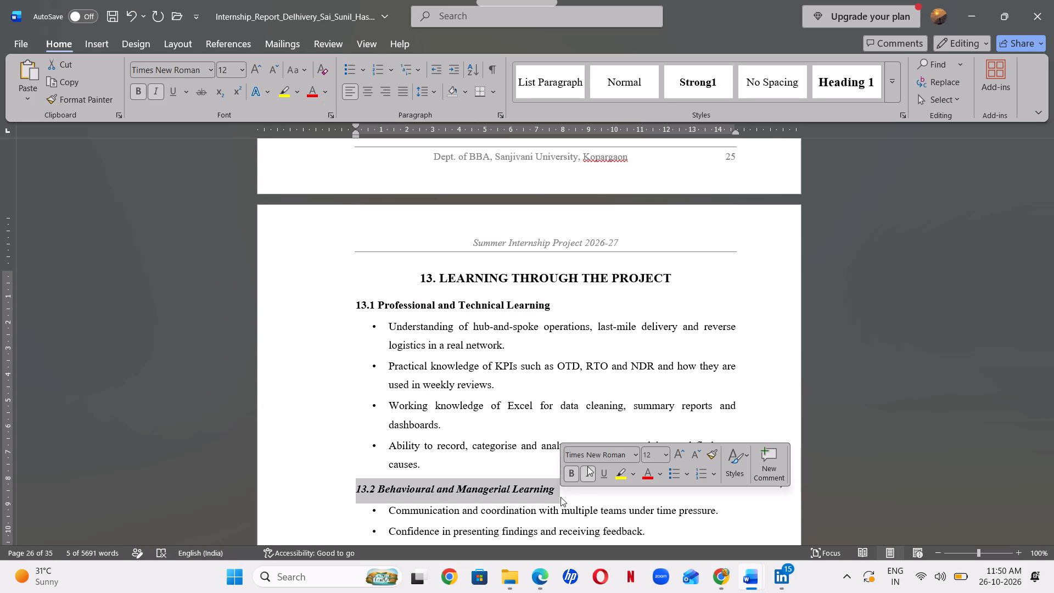
click(587, 471)
Remove the italics from the "13.3 Link with International Business" subheading.
key(Down)
key(Down)
key(Down)
key(Down)
key(Down)
key(Down)
key(Down)
key(Down)
key(Down)
key(Down)
key(Down)
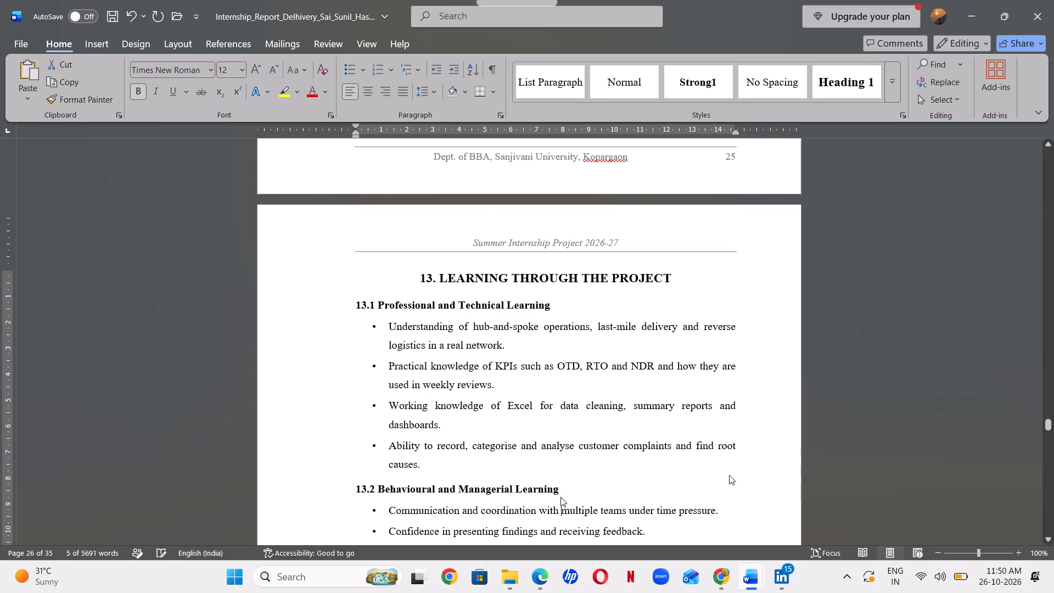
key(Down)
key(Down)
key(Down)
key(Down)
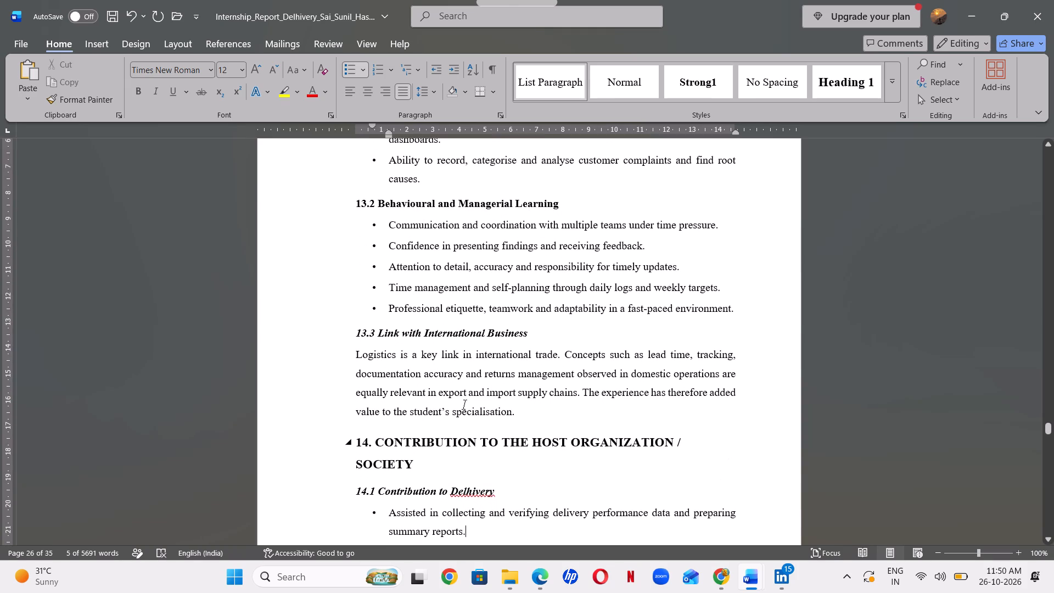
drag(354, 335, 358, 334)
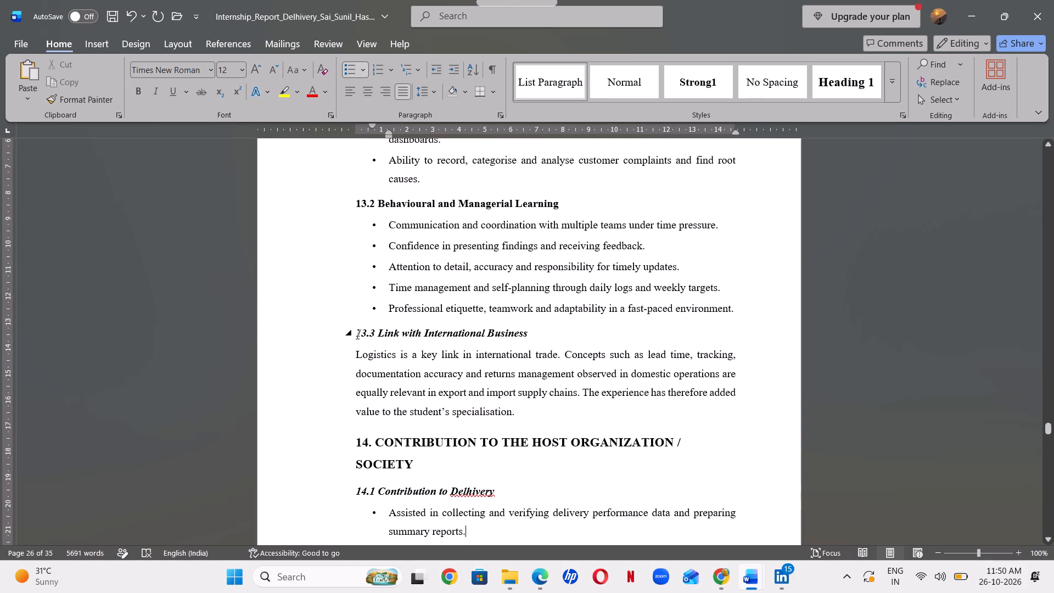
drag(358, 334, 530, 337)
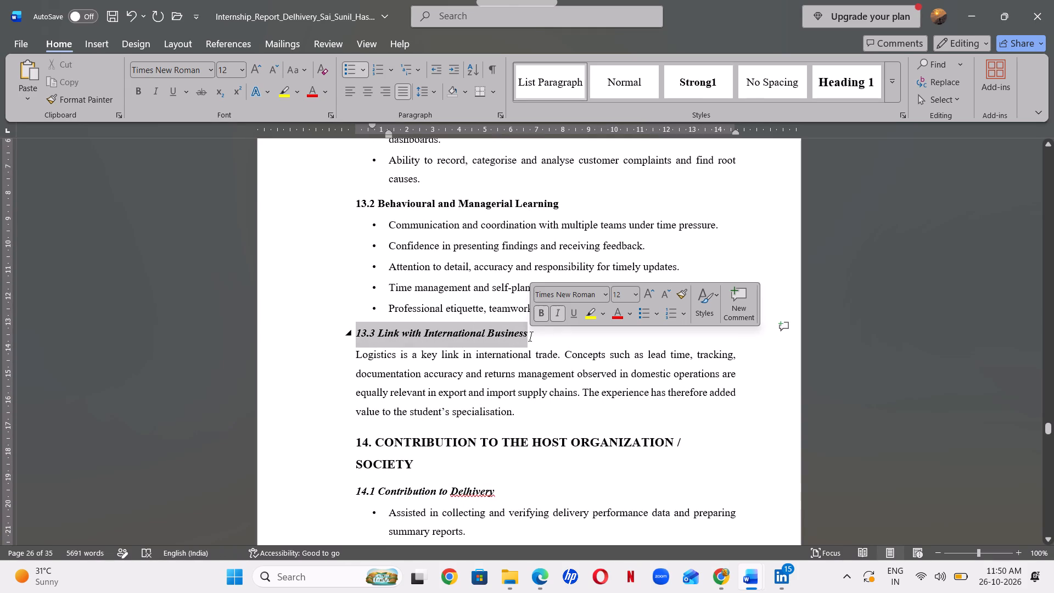
click(559, 314)
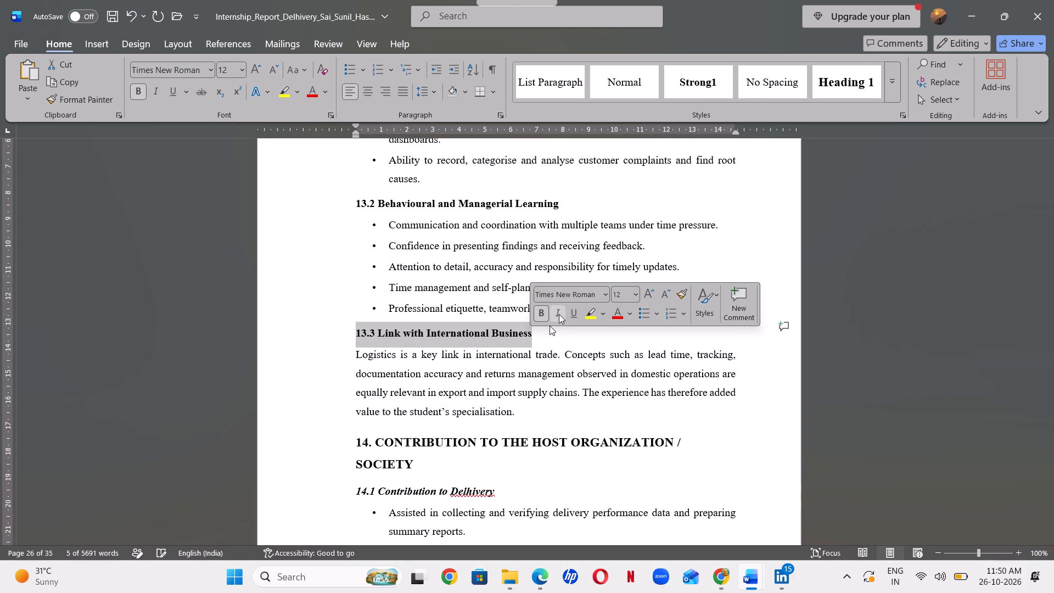
click(828, 340)
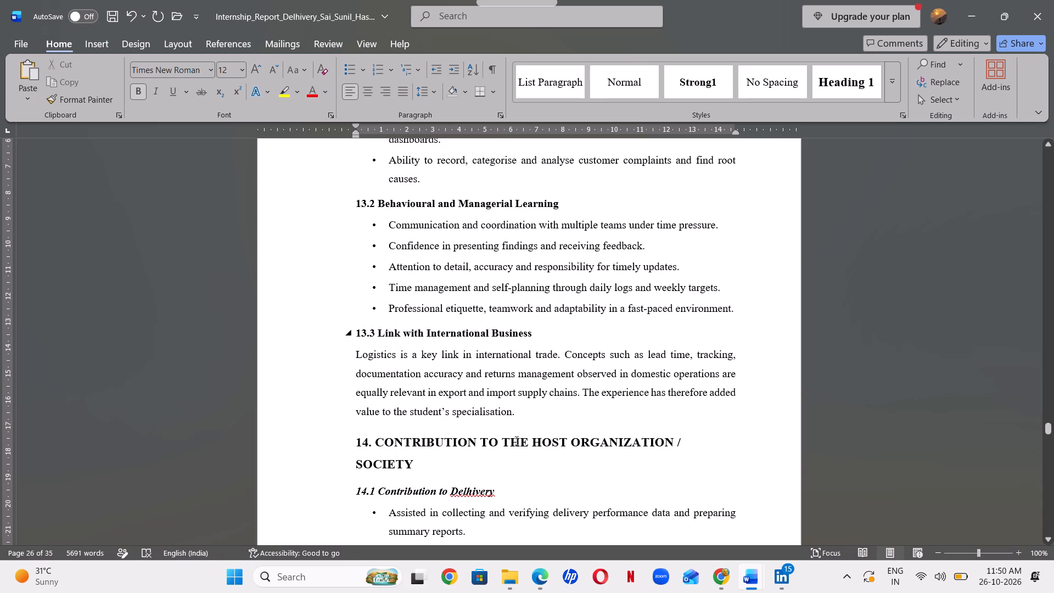
Apply 1.5 line spacing to all of section 13, from its chapter heading through the paragraph under 13.3.
drag(515, 417, 346, 301)
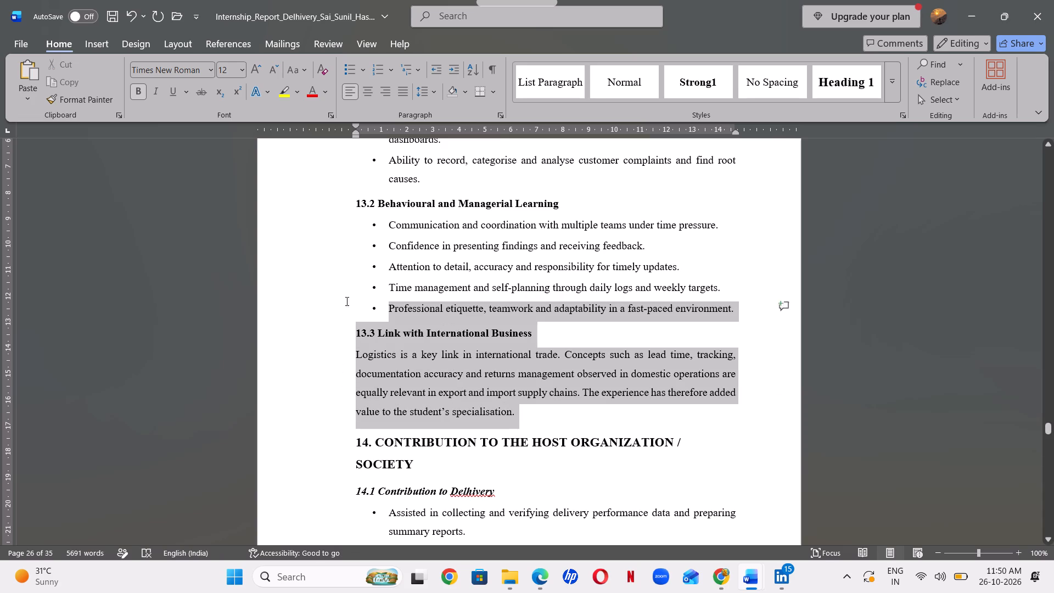
drag(346, 301, 413, 532)
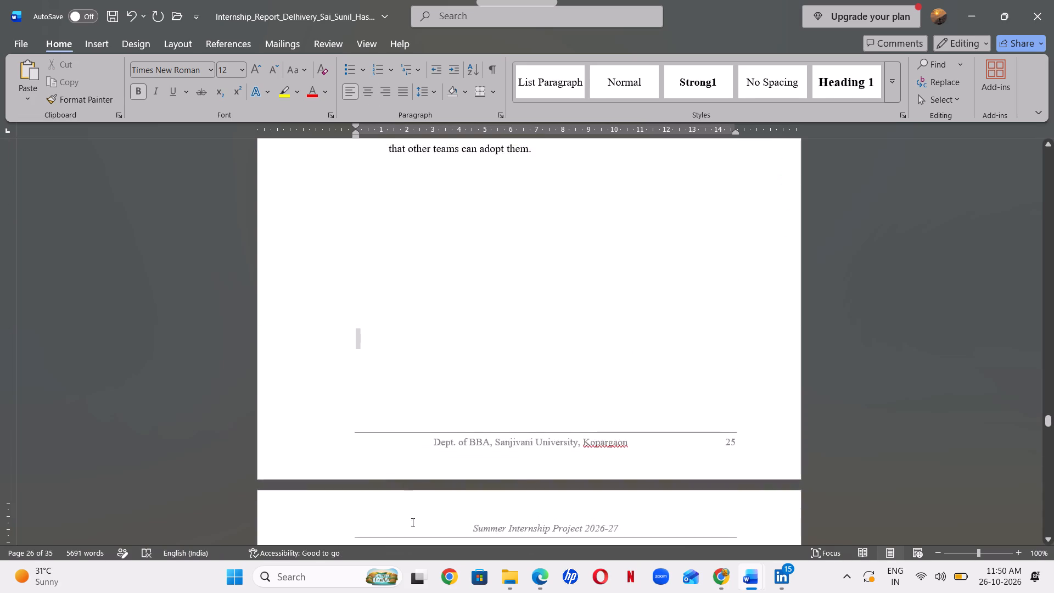
drag(413, 532, 407, 267)
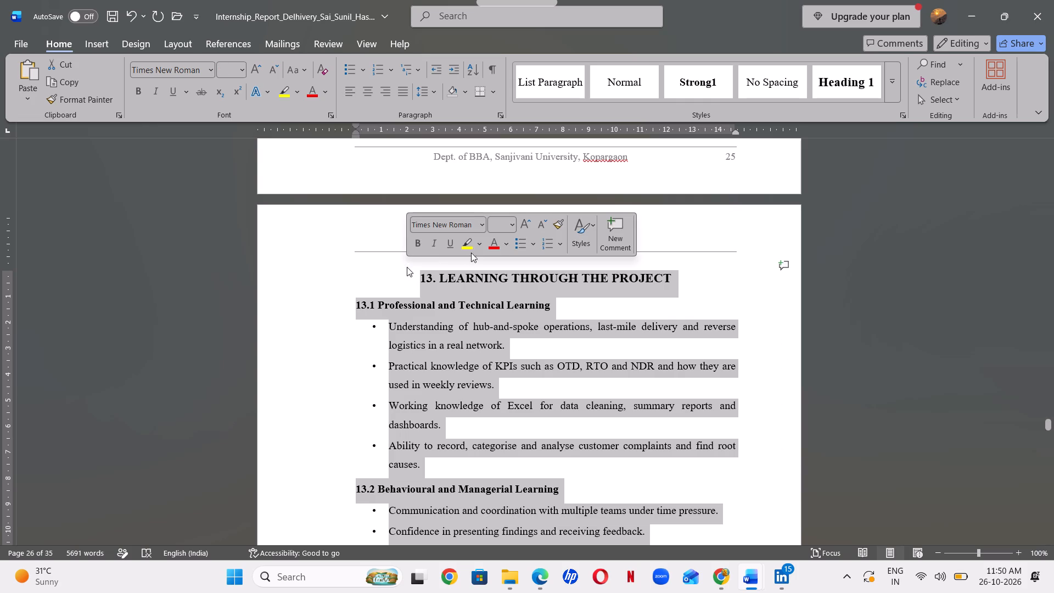
click(435, 93)
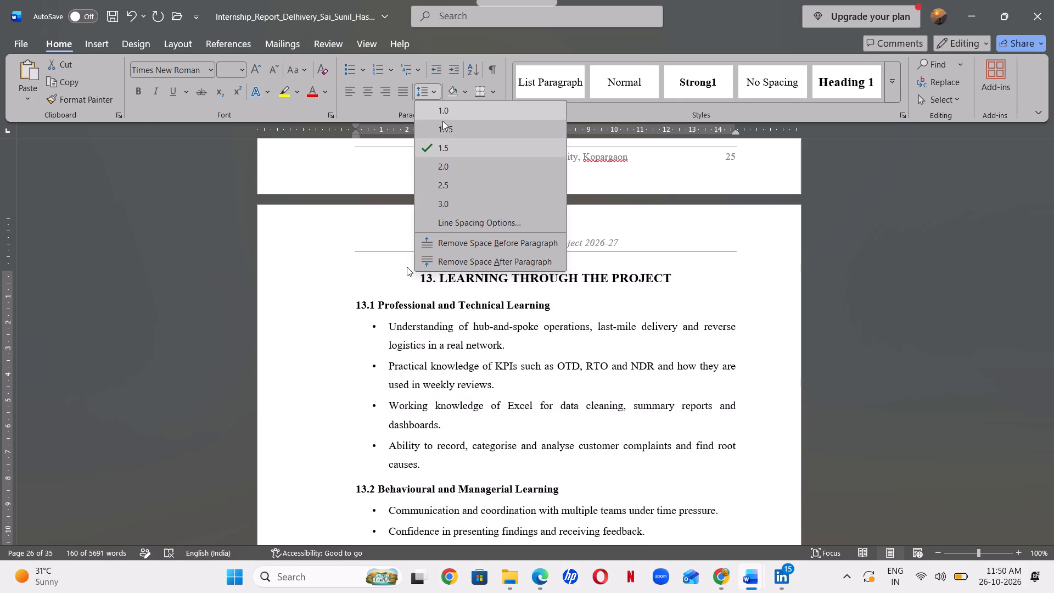
click(447, 145)
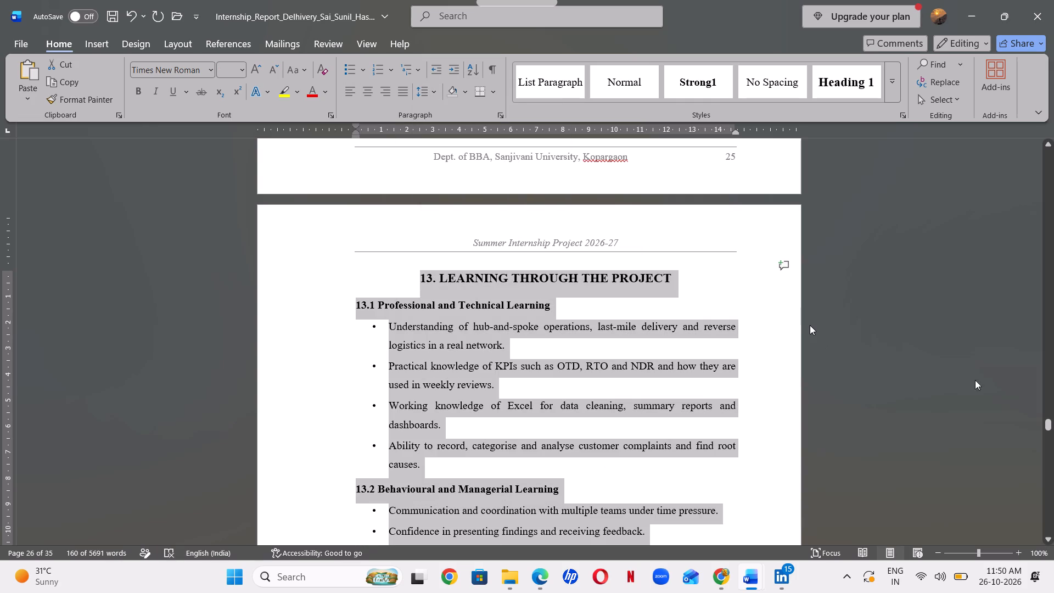
Push the "14. CONTRIBUTION TO THE HOST ORGANIZATION / SOCIETY" heading onto a new page with blank lines after the section 13.3 paragraph.
key(Down)
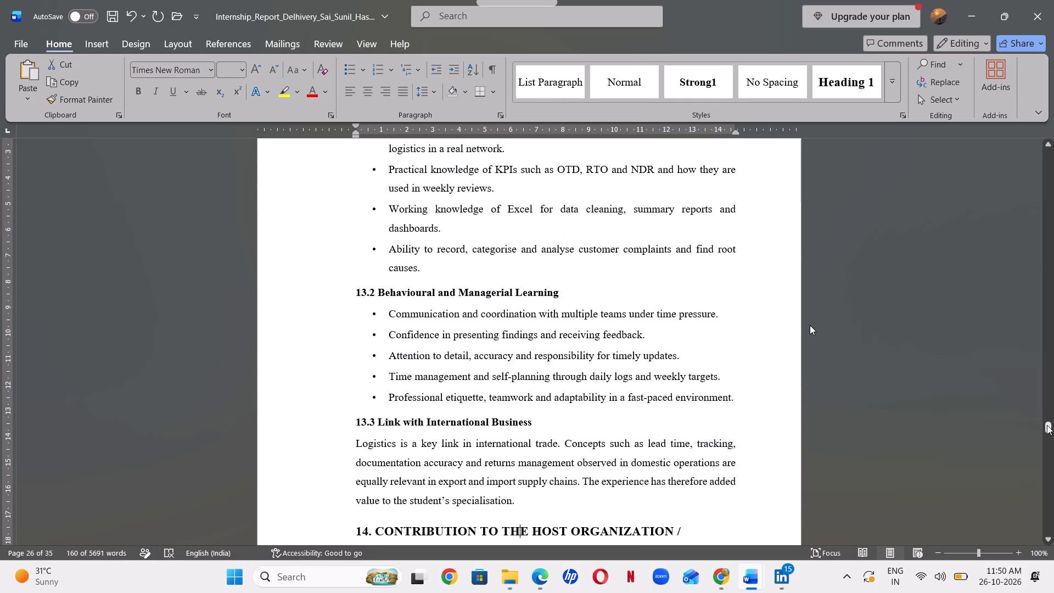
key(Down)
key(Down)
key(Down)
key(Down)
key(Down)
key(Down)
key(Down)
key(Down)
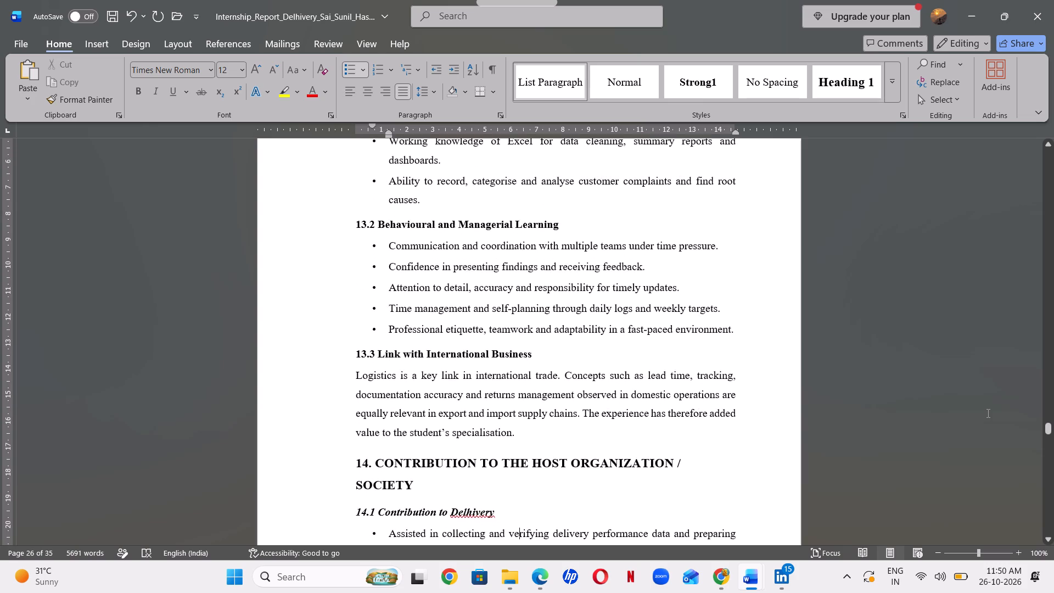
key(Down)
key(Down)
key(Up)
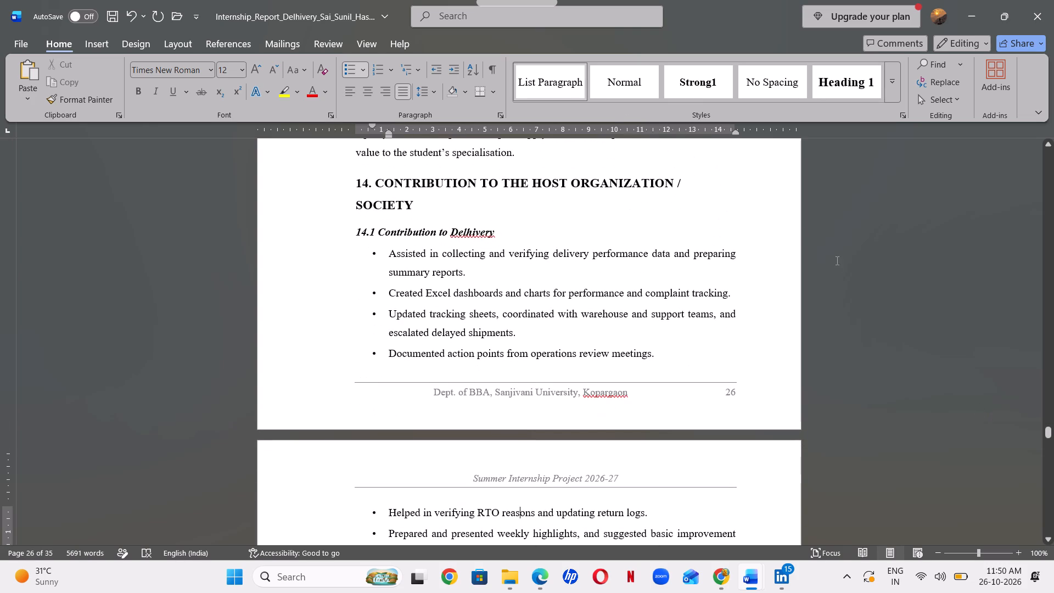
click(542, 156)
key(Return)
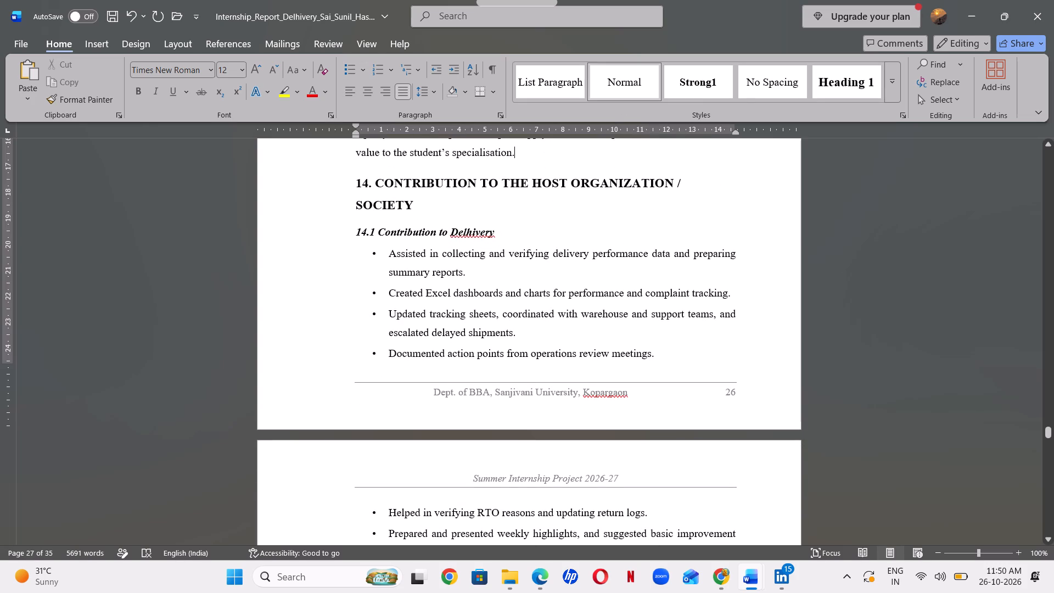
key(Return)
key(Return)
key(Return)
key(Return)
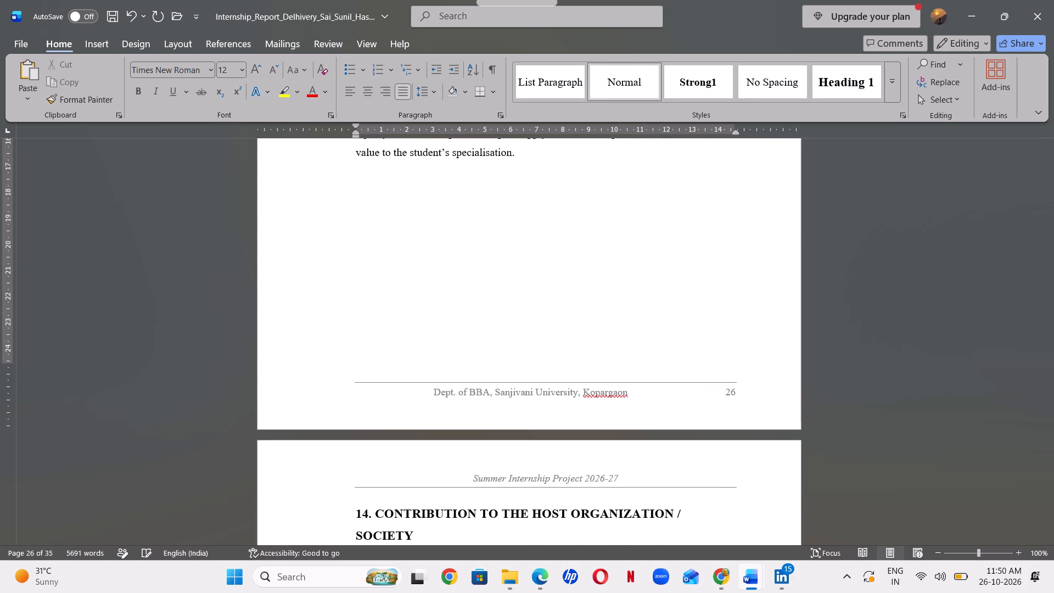
Remove the italics from the "14.1 Contribution to Delhivery" and "14.2 Contribution to Society" subheadings.
key(Down)
key(Down)
key(Down)
key(Down)
key(Down)
key(Down)
key(Down)
key(Down)
key(Down)
key(Down)
key(Down)
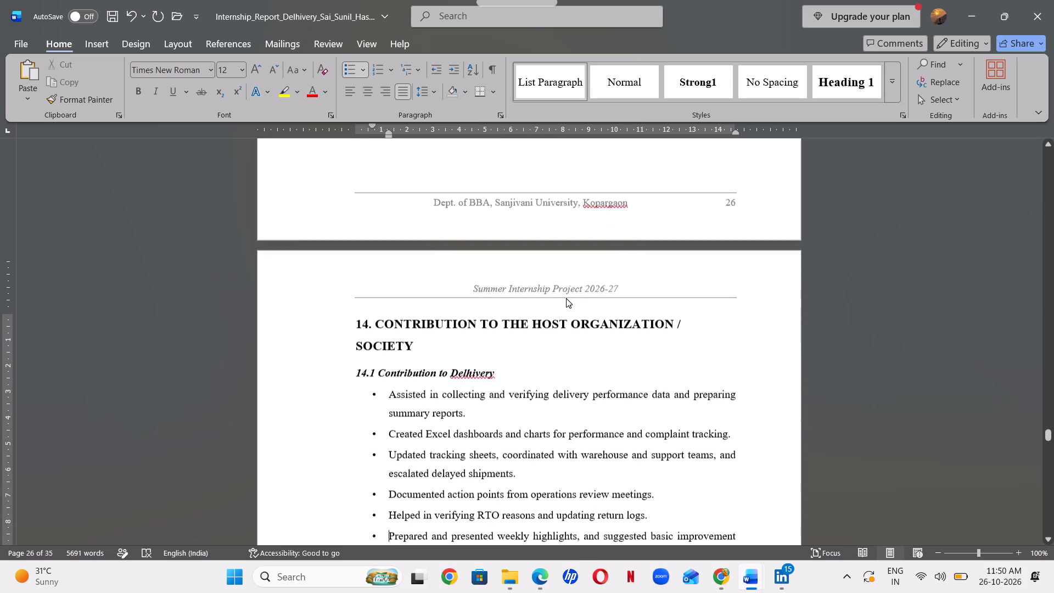
key(Down)
key(Down)
key(Down)
key(Down)
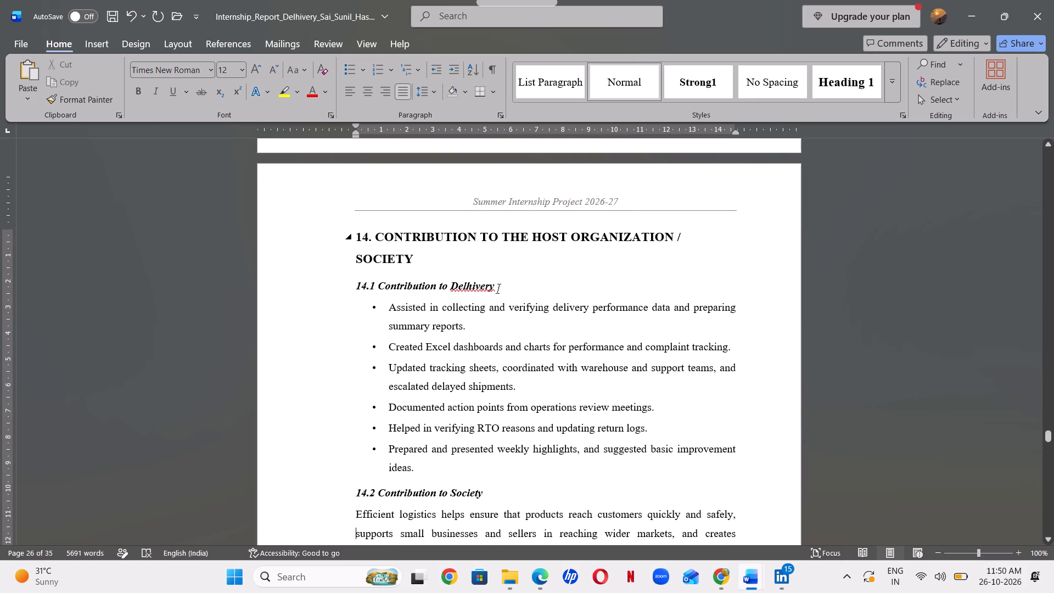
drag(498, 289, 350, 287)
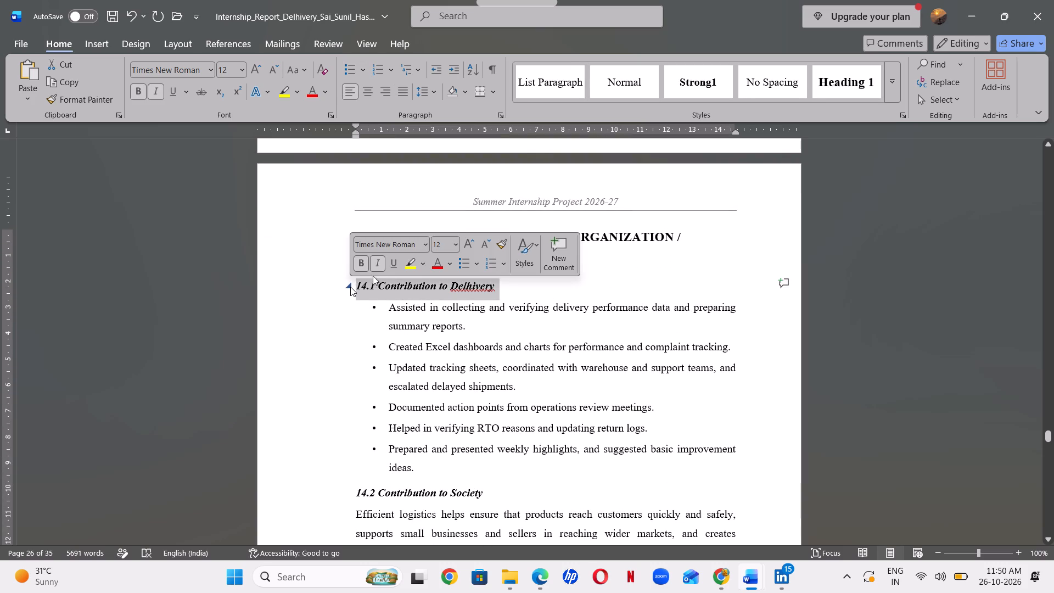
click(375, 259)
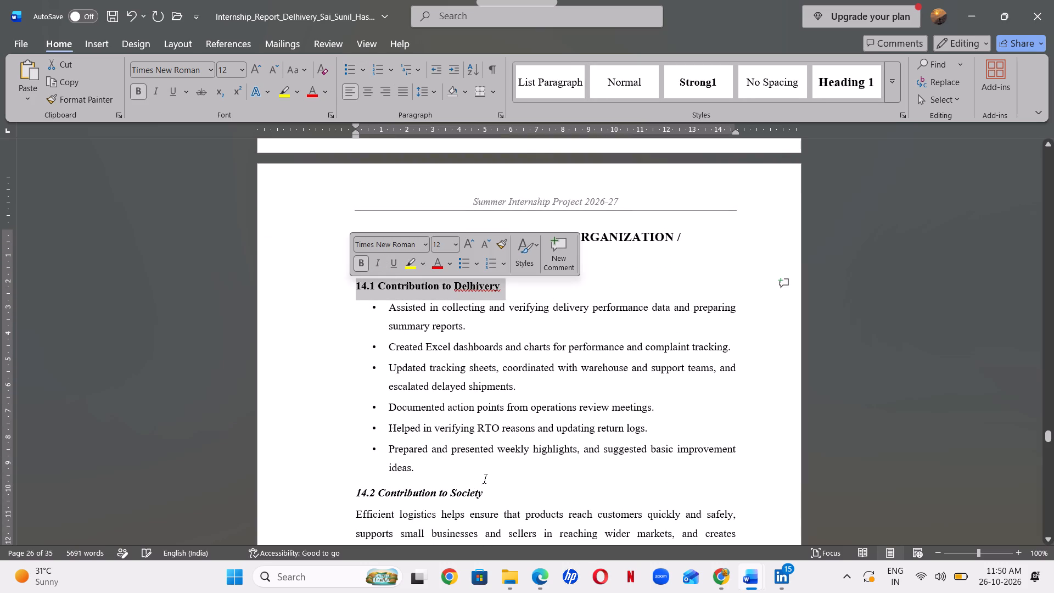
drag(485, 501, 353, 497)
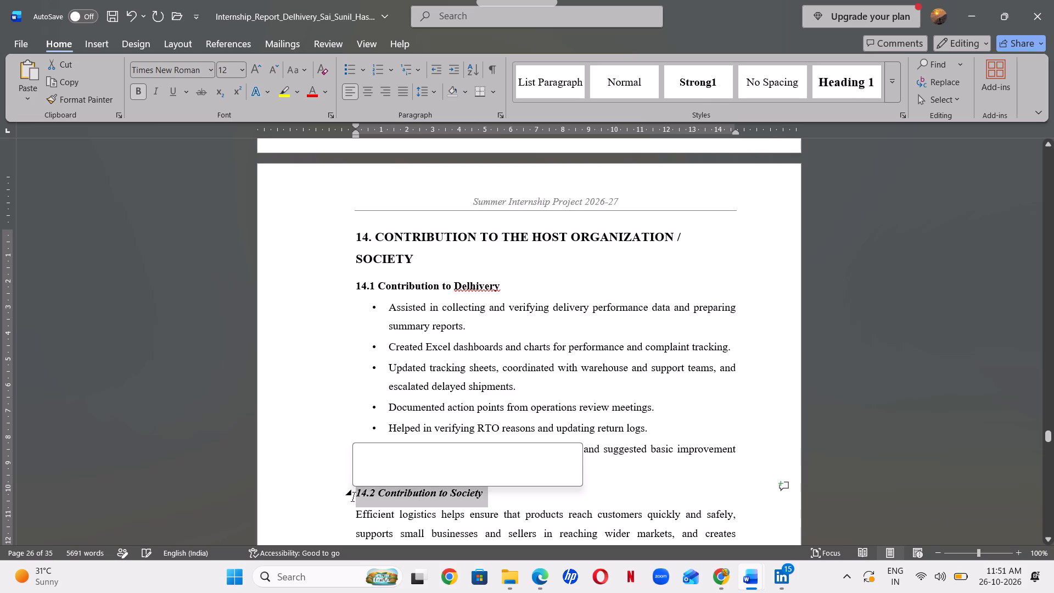
click(380, 477)
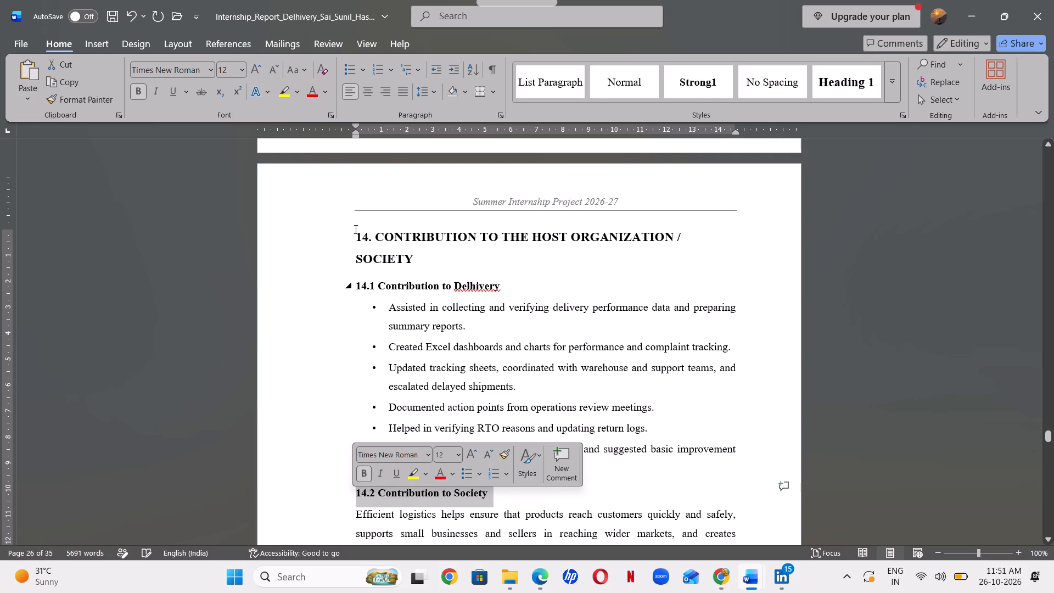
Centre the "14. CONTRIBUTION TO THE HOST ORGANIZATION / SOCIETY" heading.
drag(356, 237, 683, 238)
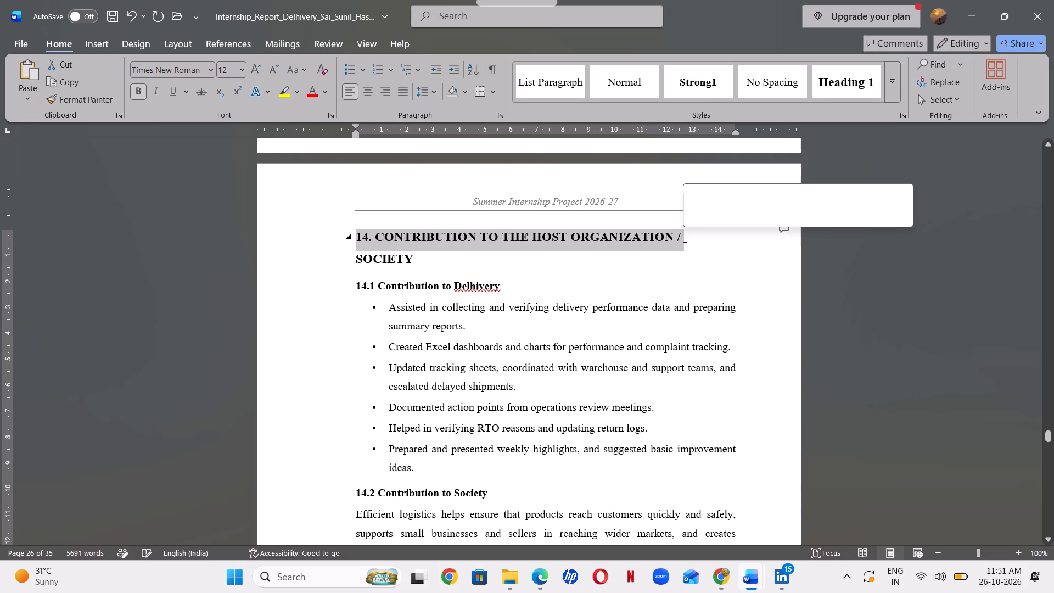
click(368, 87)
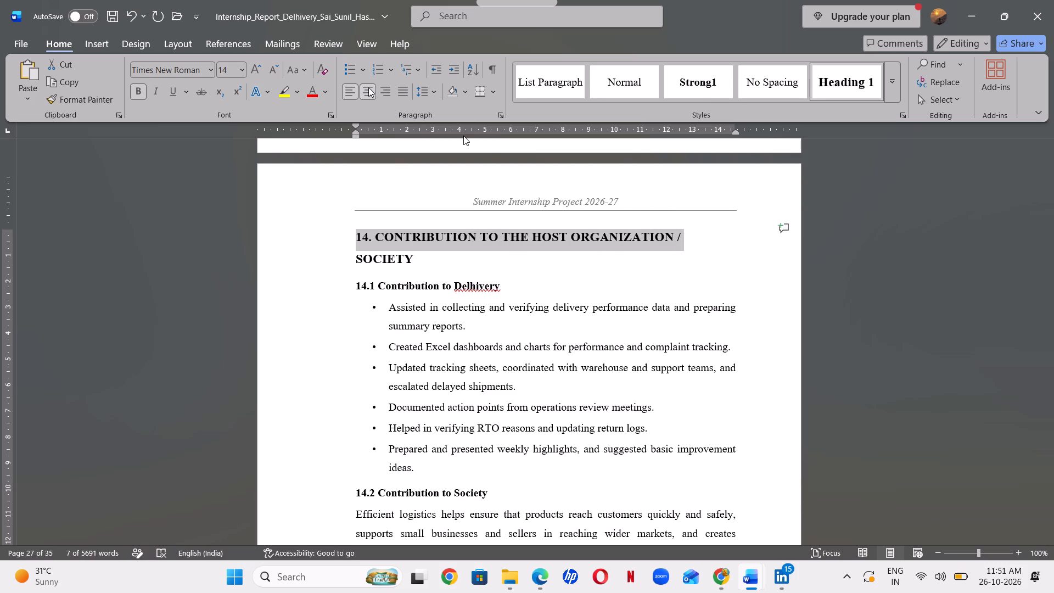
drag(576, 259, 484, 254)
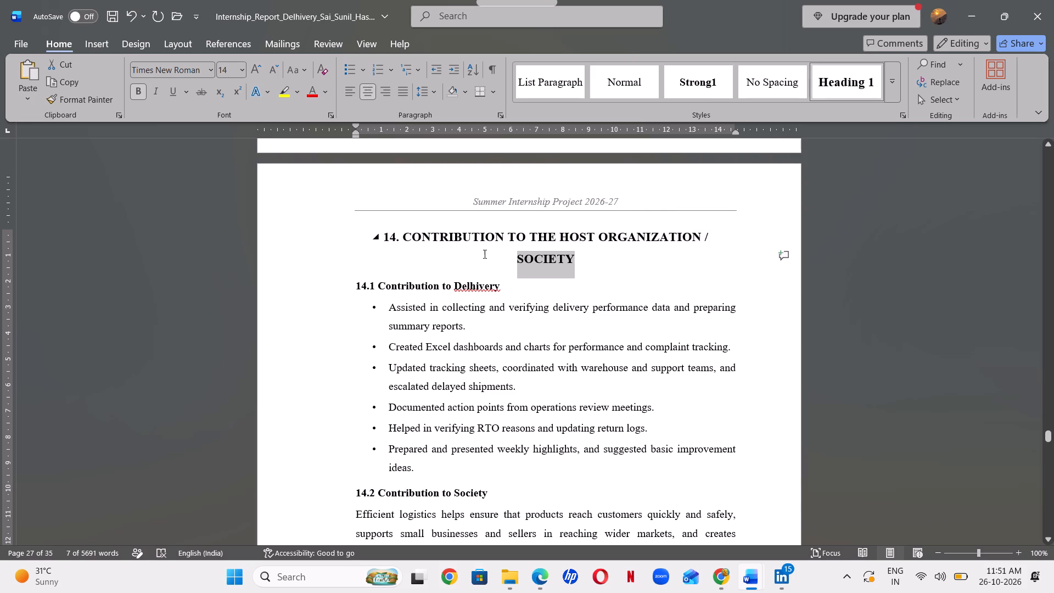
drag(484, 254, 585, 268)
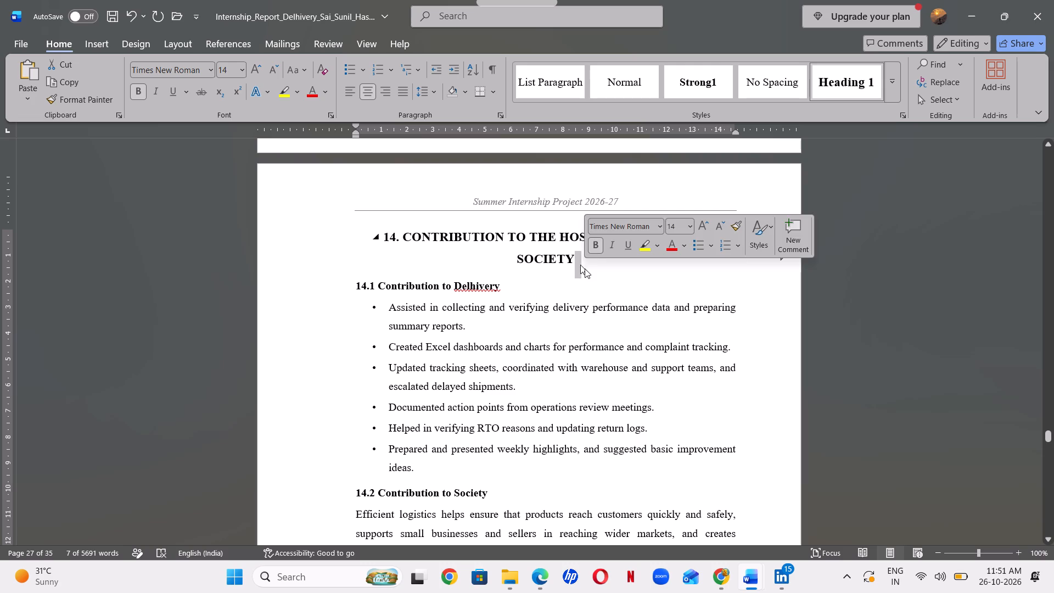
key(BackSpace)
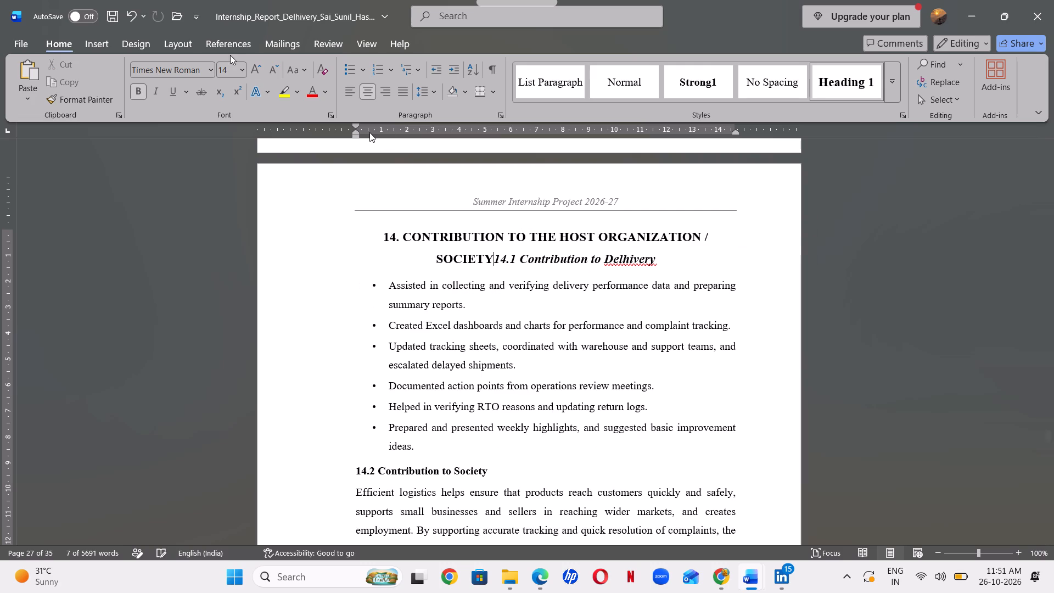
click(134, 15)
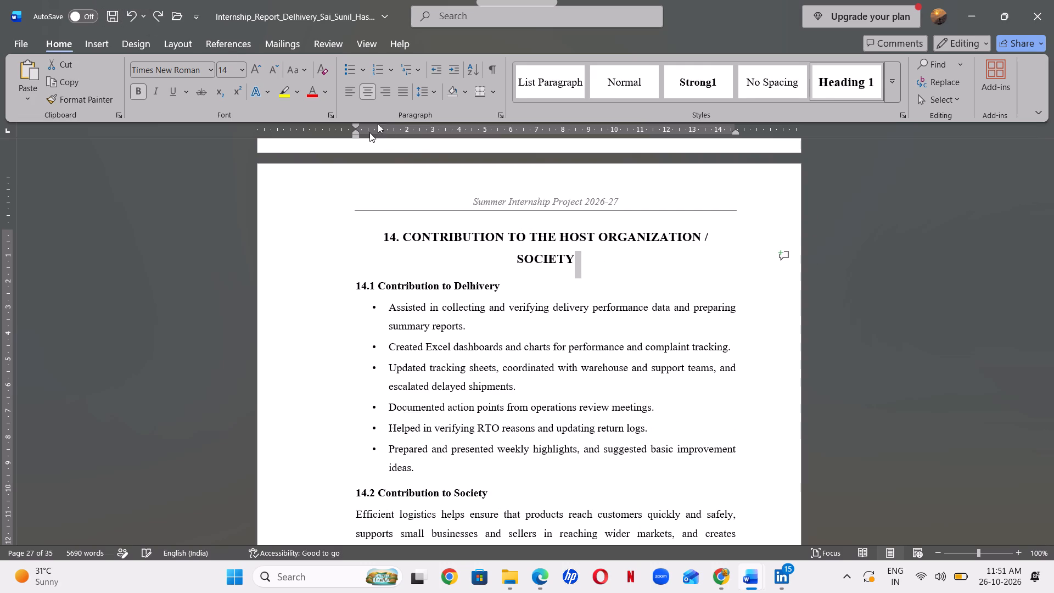
Shorten the section 14 heading to "14. CONTRIBUTION TO THE ORGANIZATION" by deleting "/ SOCIETY" and "HOST".
click(600, 245)
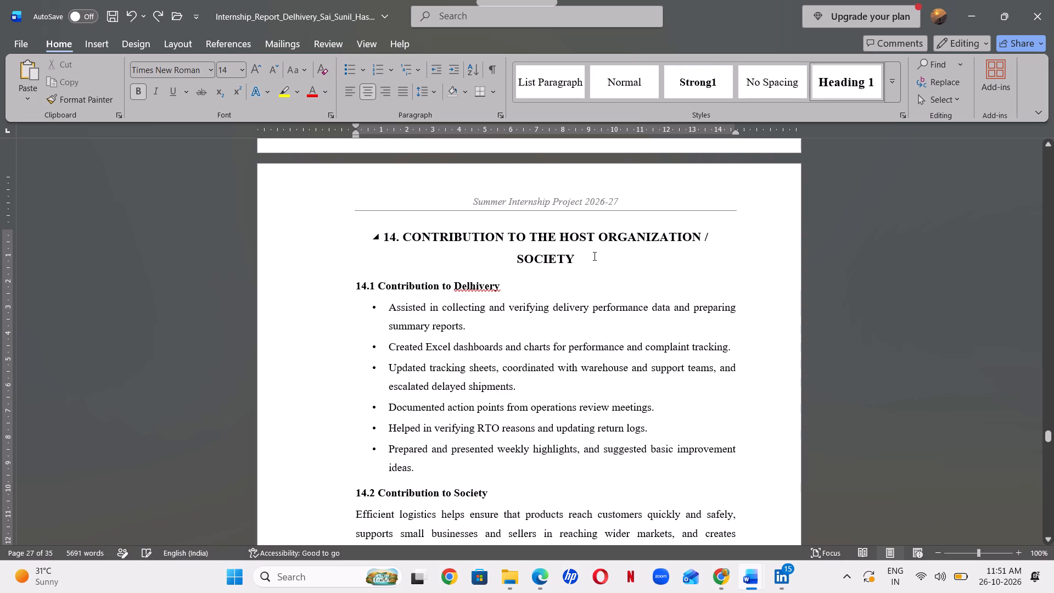
click(593, 256)
key(BackSpace)
key(BackSpace)
key(BackSpace)
key(BackSpace)
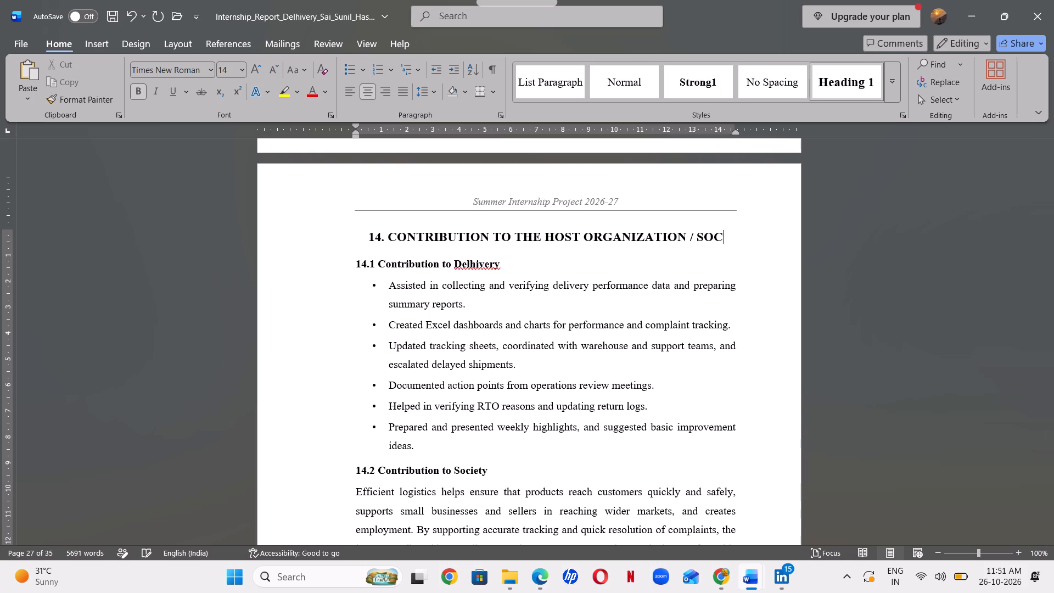
key(BackSpace)
key(BackSpace)
key(BackSpace)
key(BackSpace)
key(BackSpace)
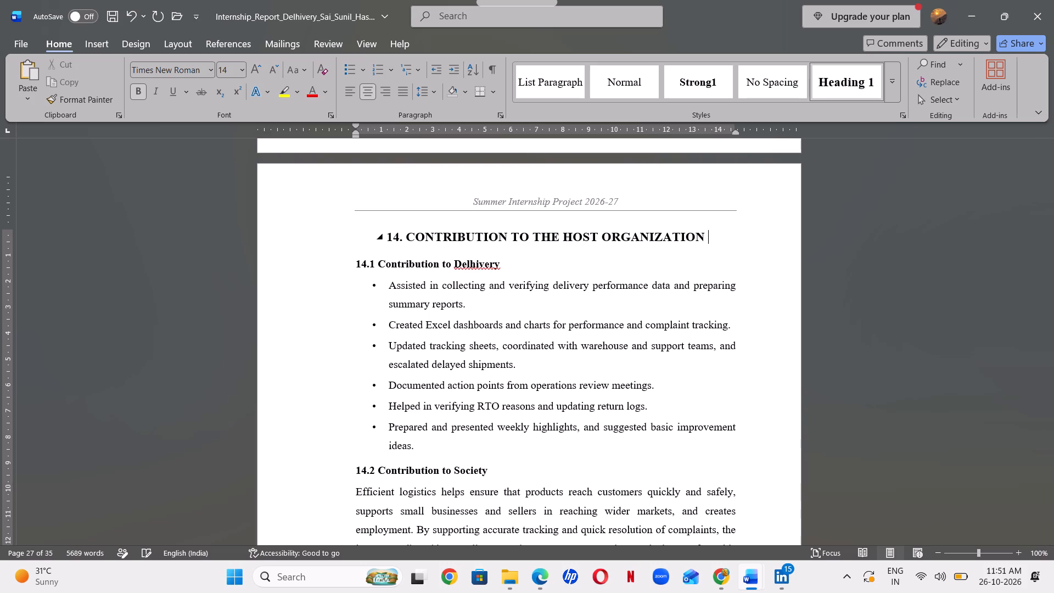
click(600, 234)
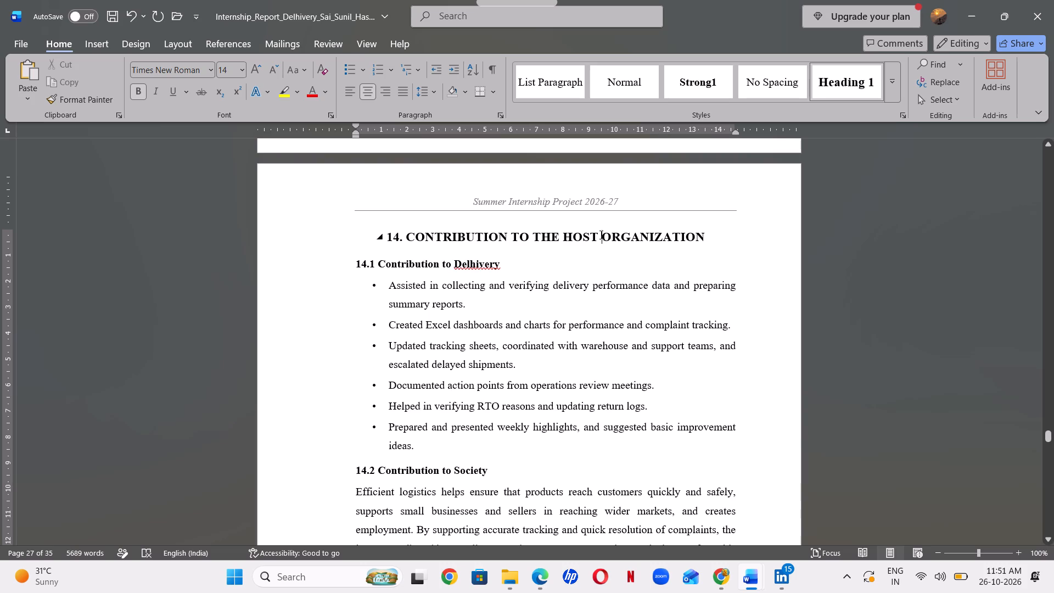
key(BackSpace)
key(BackSpace)
key(BackSpace)
key(BackSpace)
key(BackSpace)
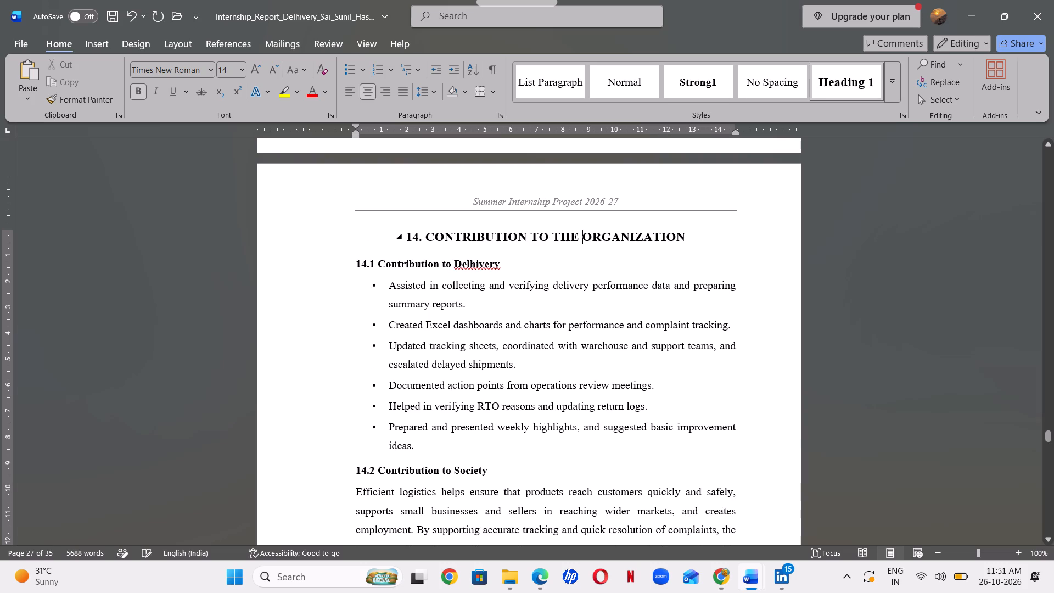
Apply 1.5 line spacing to all of section 14, from its chapter heading through the paragraph under 14.2.
key(Down)
key(Down)
key(Down)
key(Down)
key(Down)
key(Down)
key(Down)
key(Down)
key(Down)
key(Down)
key(Down)
key(Down)
key(Down)
key(Down)
key(Down)
key(Down)
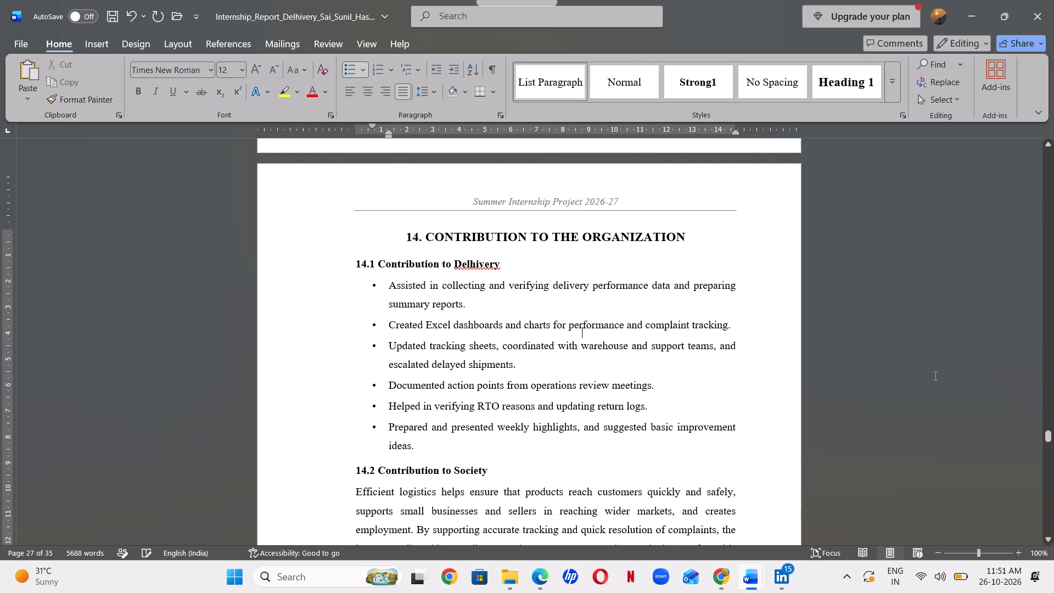
key(Down)
key(Down)
key(Down)
key(Down)
key(Down)
key(Down)
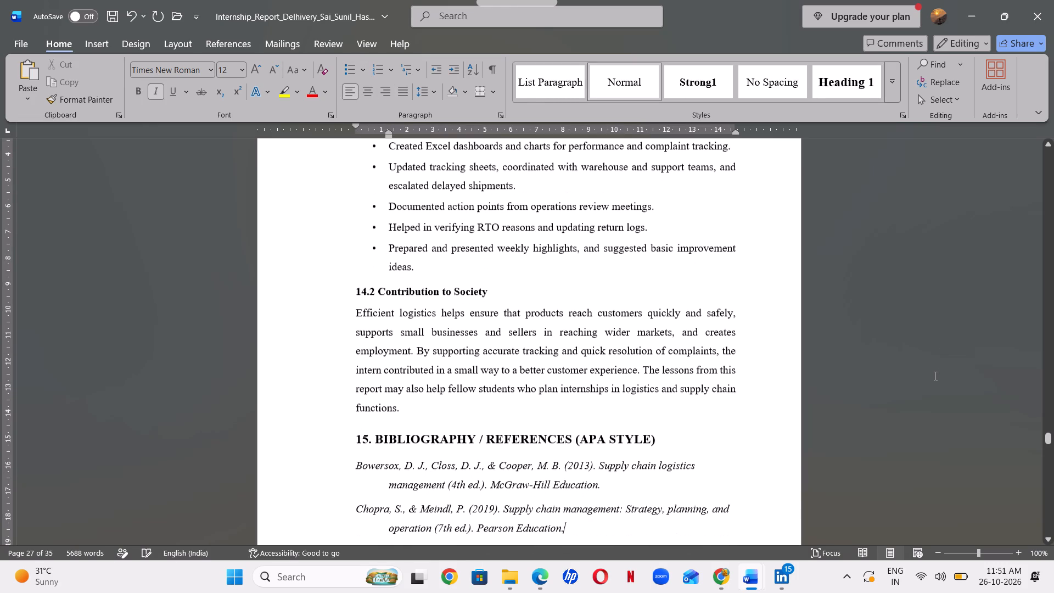
key(Up)
key(Up)
key(Up)
key(Up)
key(Up)
key(Up)
key(Up)
key(Up)
key(Up)
key(Up)
key(Up)
key(Up)
key(Up)
key(Up)
key(Up)
key(Up)
key(Up)
key(Up)
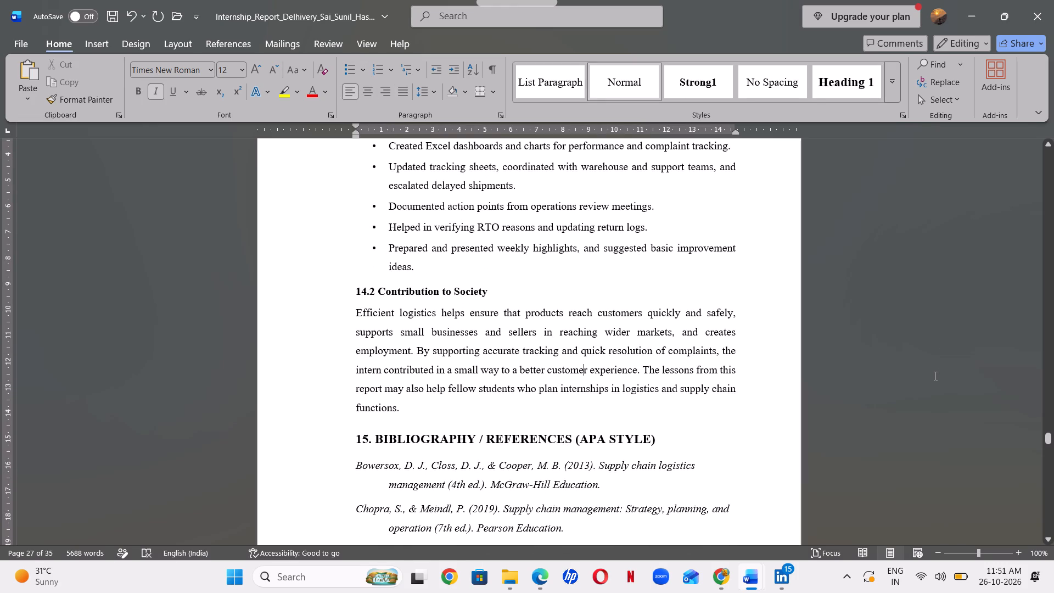
key(Up)
key(Up)
key(Up)
key(Up)
key(Up)
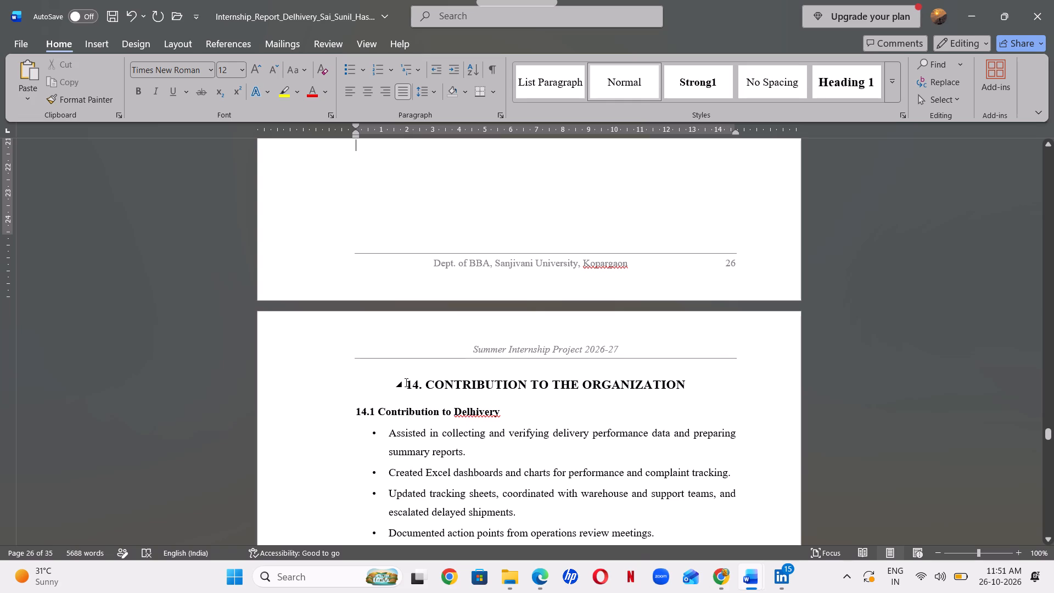
drag(407, 383, 673, 552)
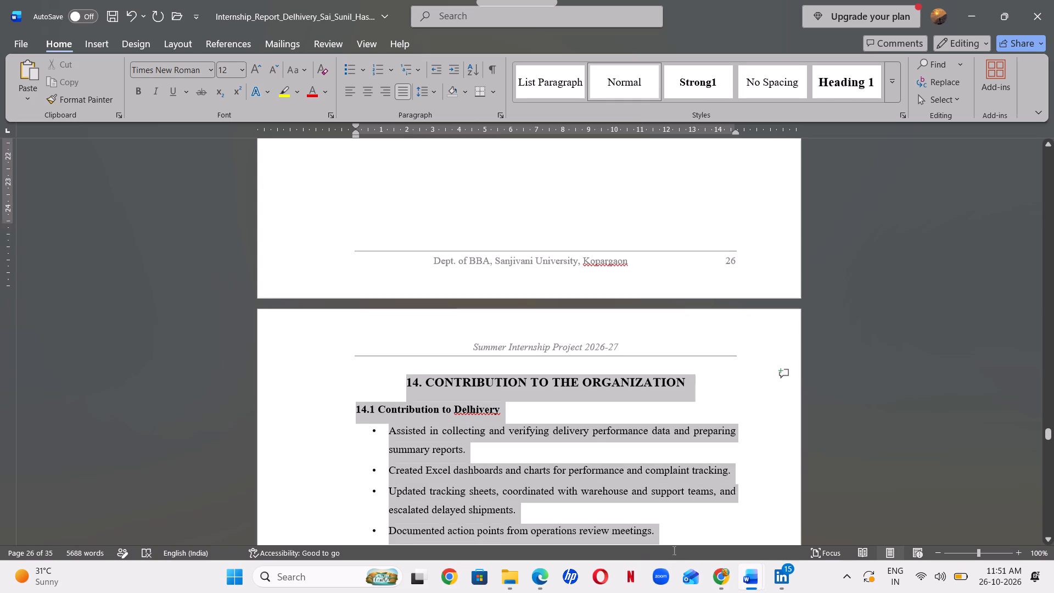
drag(673, 552, 631, 397)
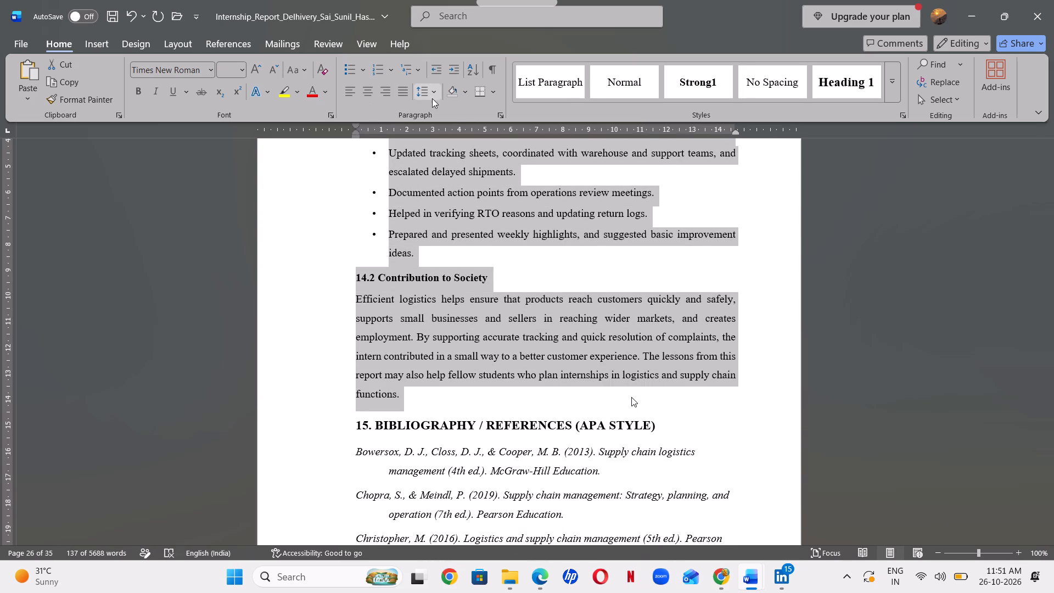
click(438, 91)
click(457, 148)
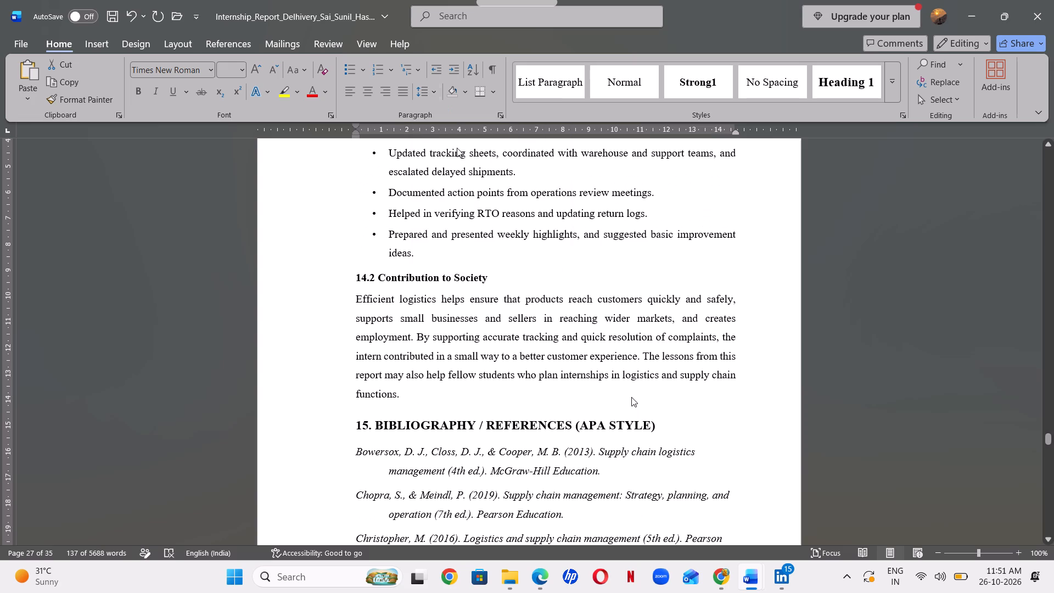
Push the "15. BIBLIOGRAPHY / REFERENCES (APA STYLE)" heading onto a new page with blank lines after the section 14.2 paragraph.
click(476, 403)
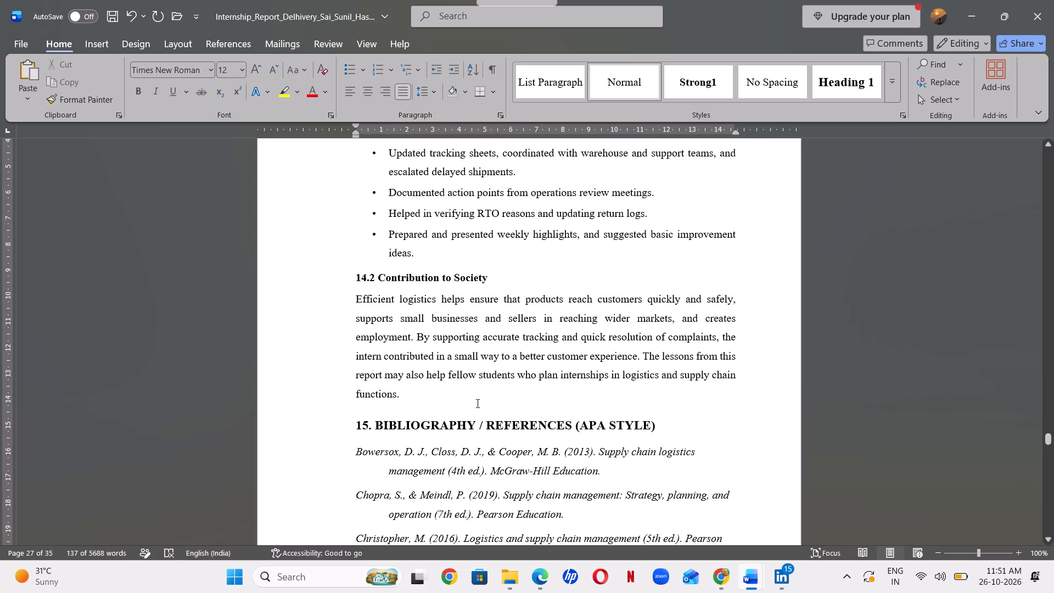
key(Return)
key(Return)
key(Return)
key(Return)
key(Return)
key(Return)
key(Return)
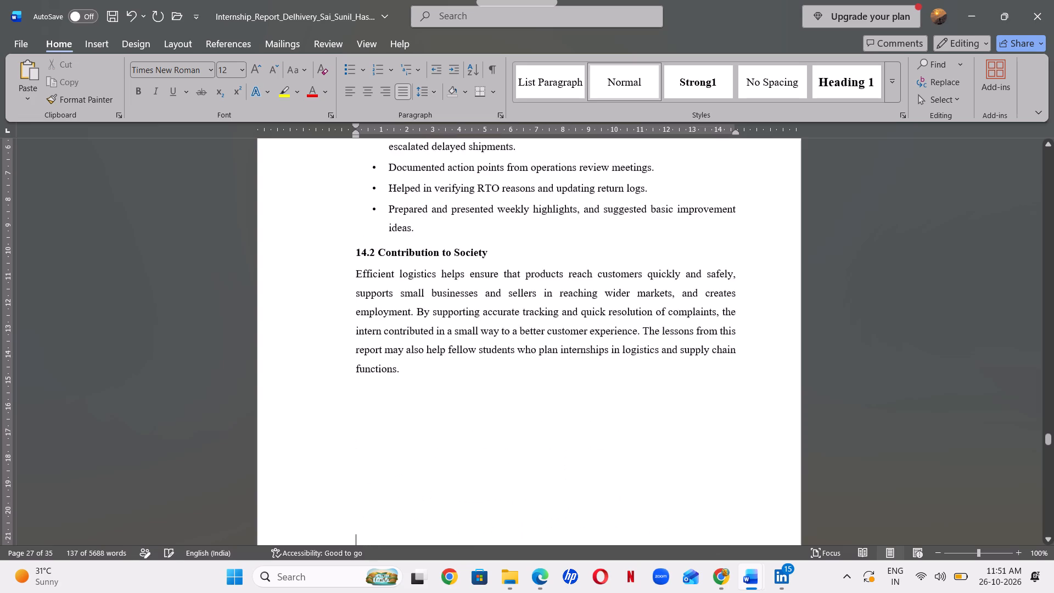
key(Down)
key(Down)
key(Down)
key(Down)
key(Down)
key(Down)
key(Down)
key(Down)
key(Down)
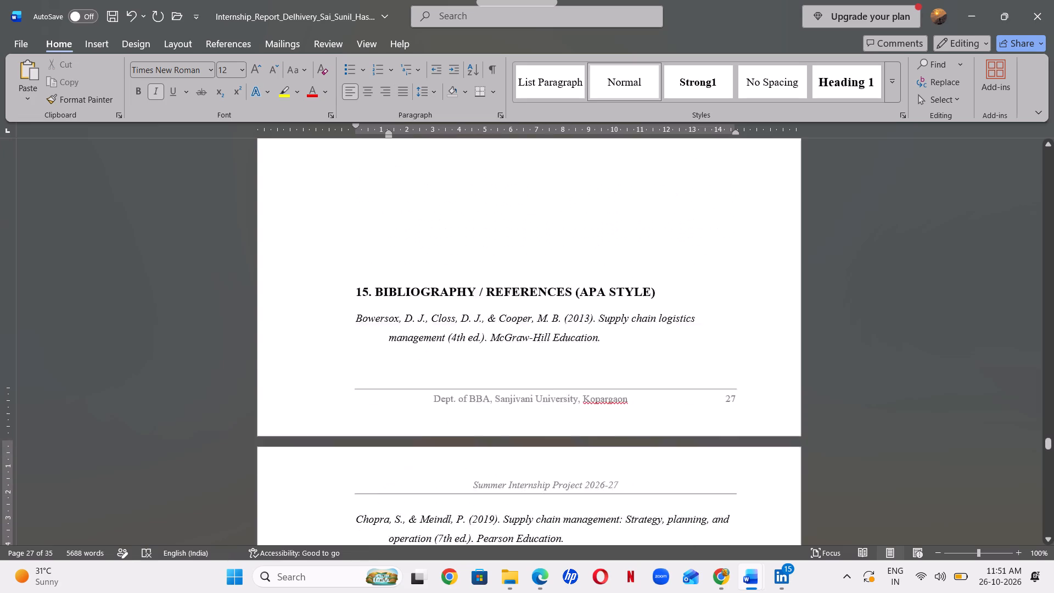
click(356, 171)
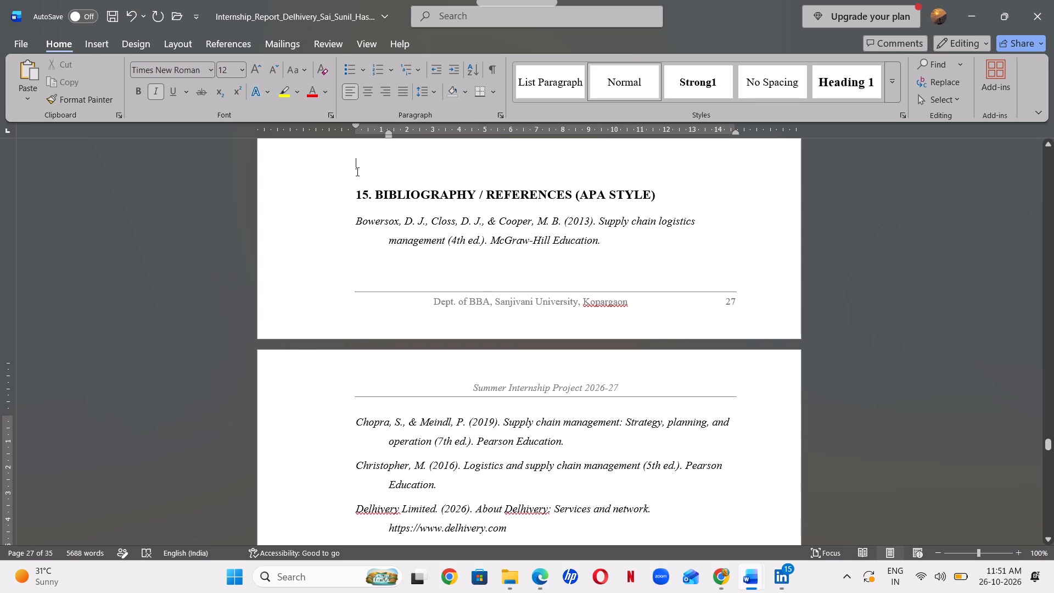
key(Return)
key(Return)
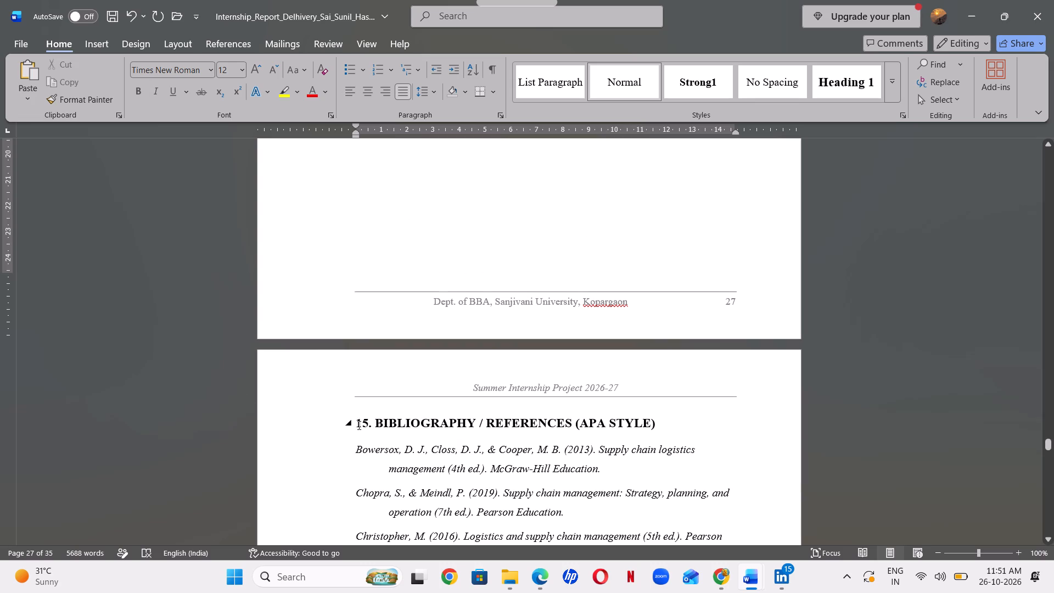
Centre the "15. BIBLIOGRAPHY / REFERENCES (APA STYLE)" heading.
drag(354, 418, 669, 419)
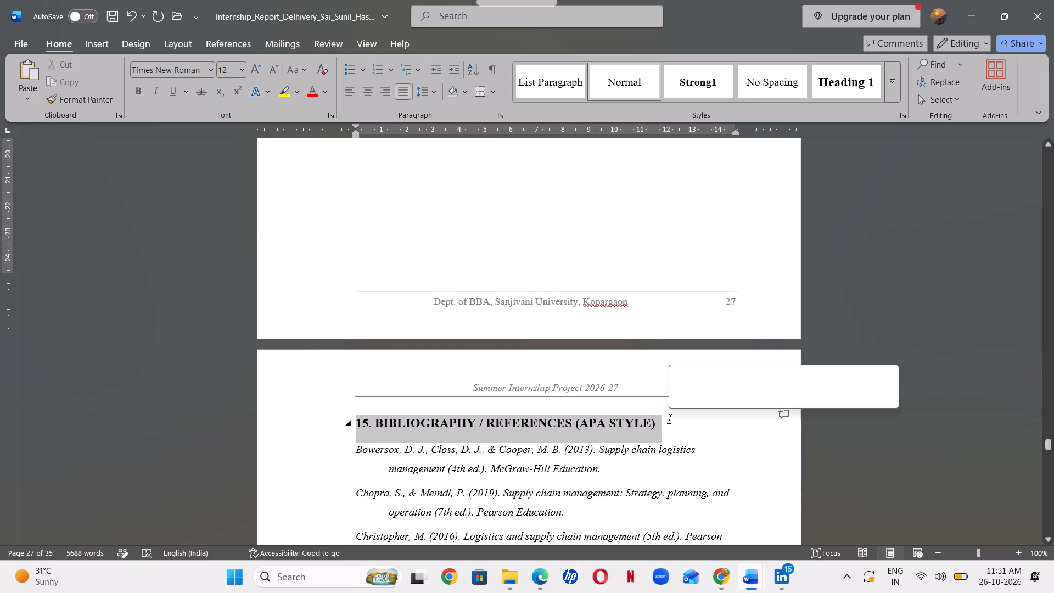
click(371, 90)
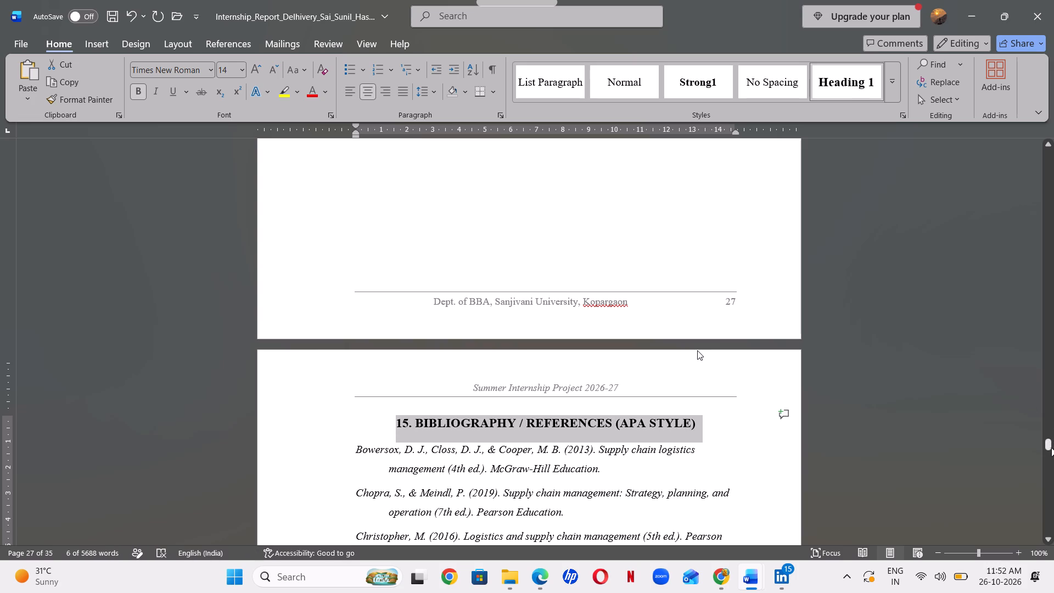
Delete the last four bibliography references, from the Ministry of Commerce and Industry entry through the Wikipedia contributors entry.
drag(1048, 447, 1047, 452)
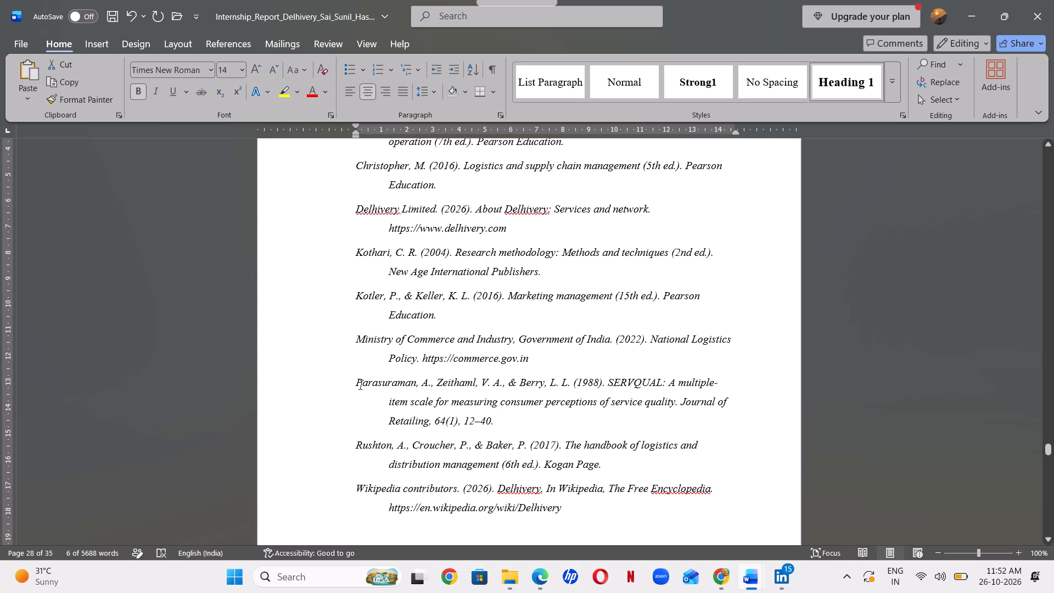
drag(354, 337, 571, 344)
drag(571, 344, 740, 513)
key(BackSpace)
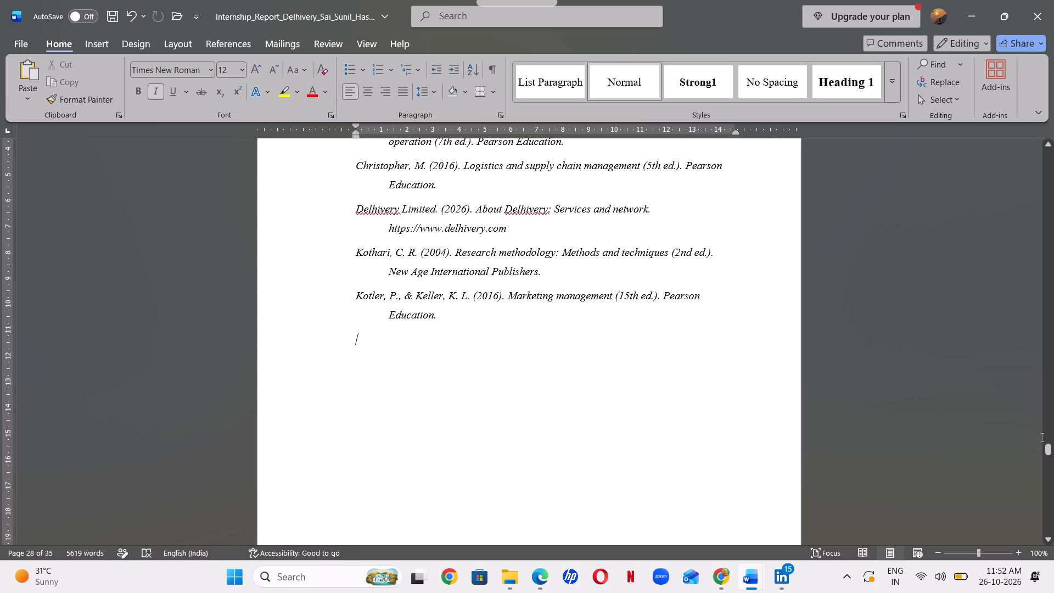
Remove the italics from the "(i) Questionnaire" subheading in the Annexure, keeping it bold.
drag(1046, 444, 1042, 439)
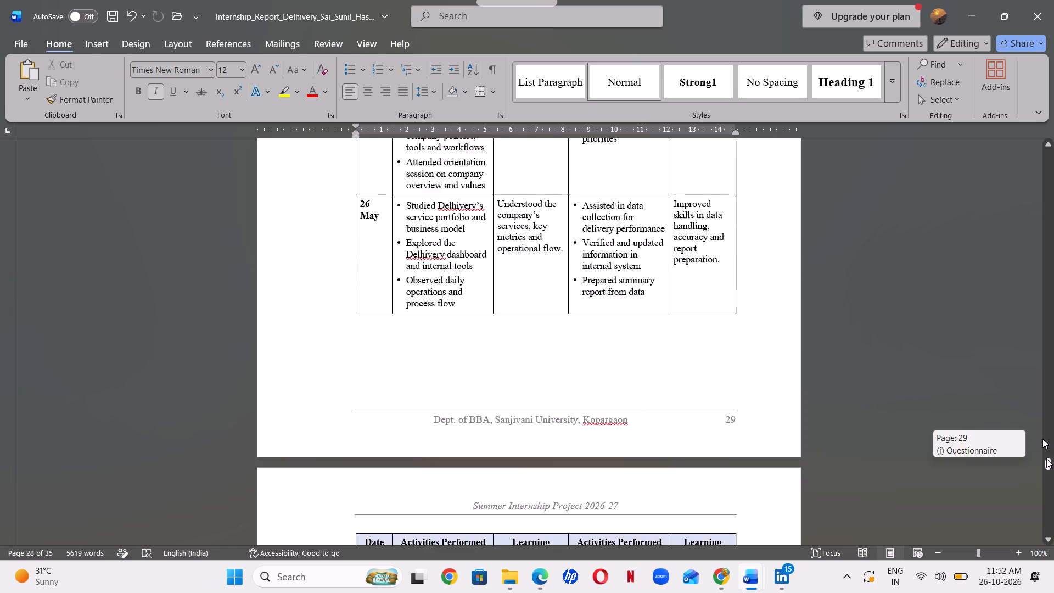
drag(1042, 439, 1046, 452)
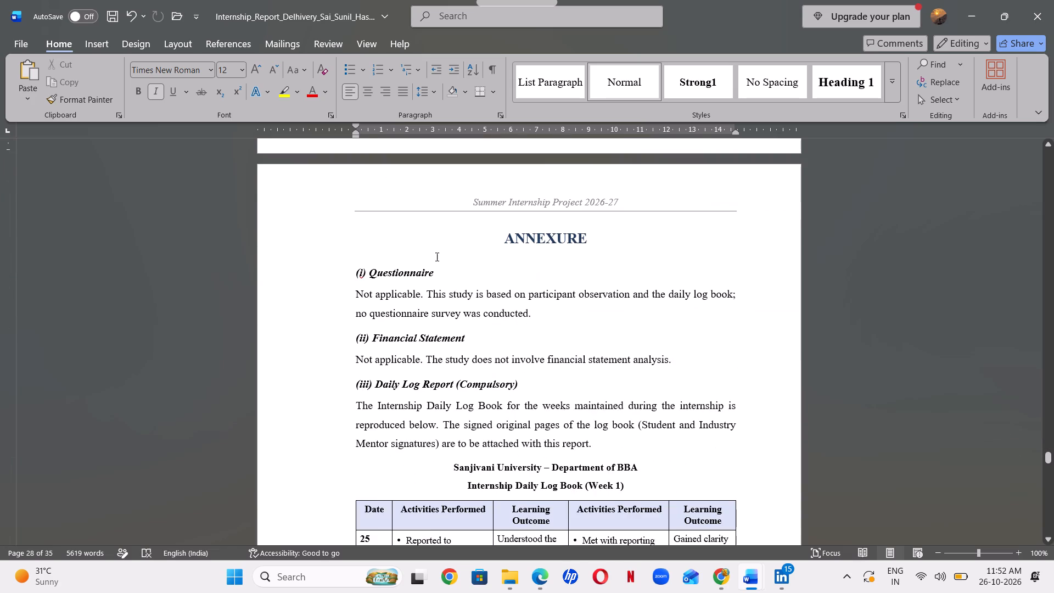
drag(439, 280, 346, 265)
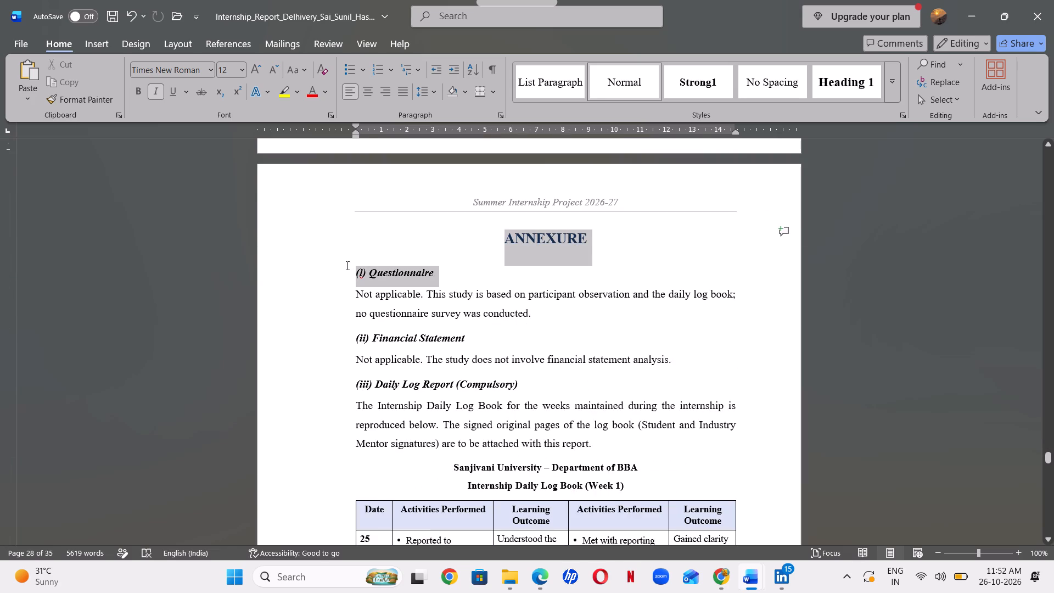
drag(346, 265, 347, 265)
click(311, 259)
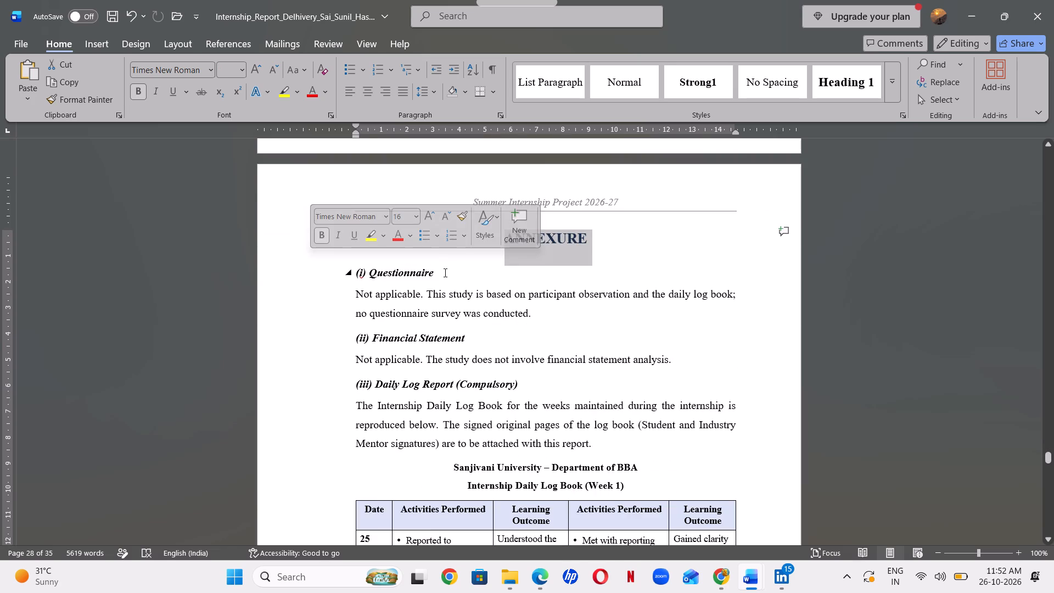
click(444, 272)
drag(444, 272, 373, 278)
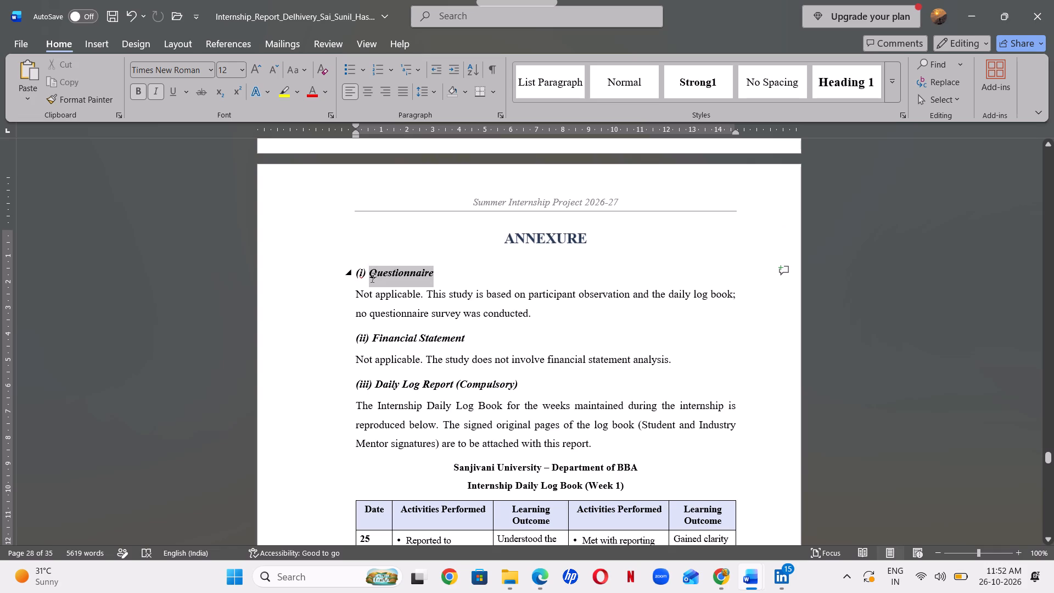
click(337, 265)
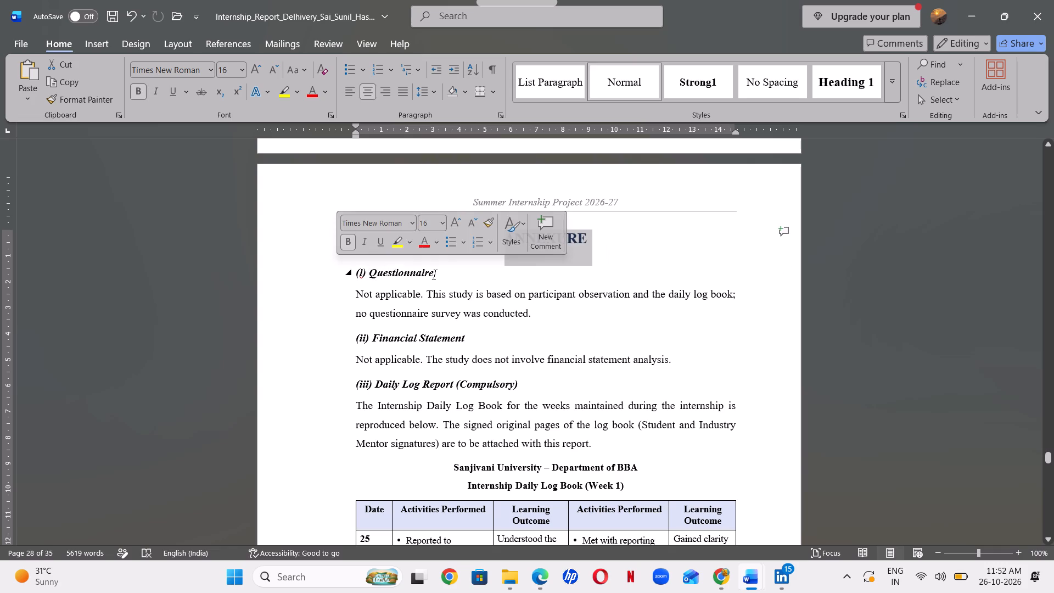
drag(435, 275, 355, 274)
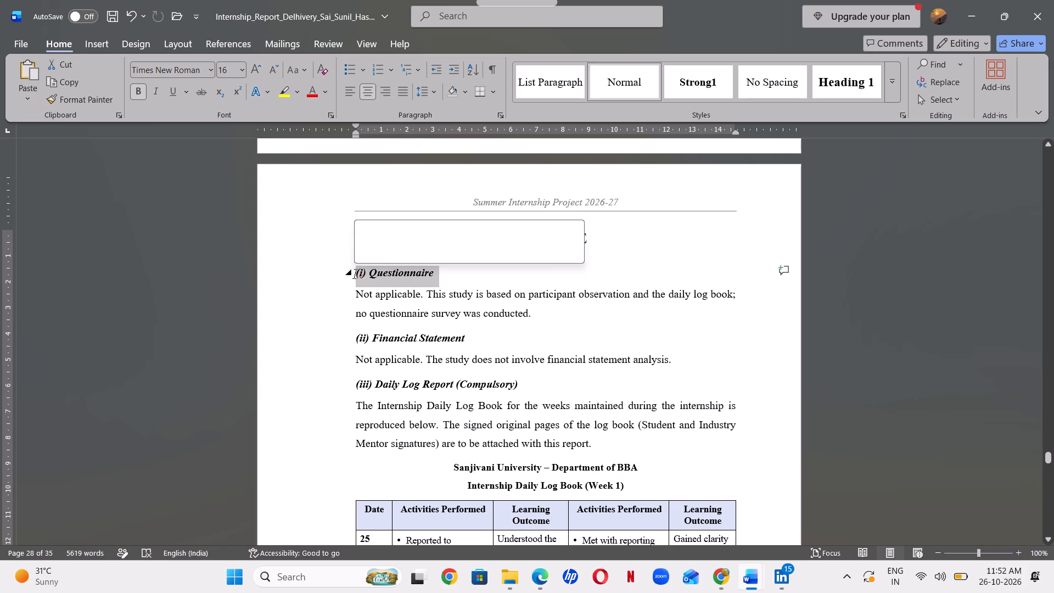
click(375, 251)
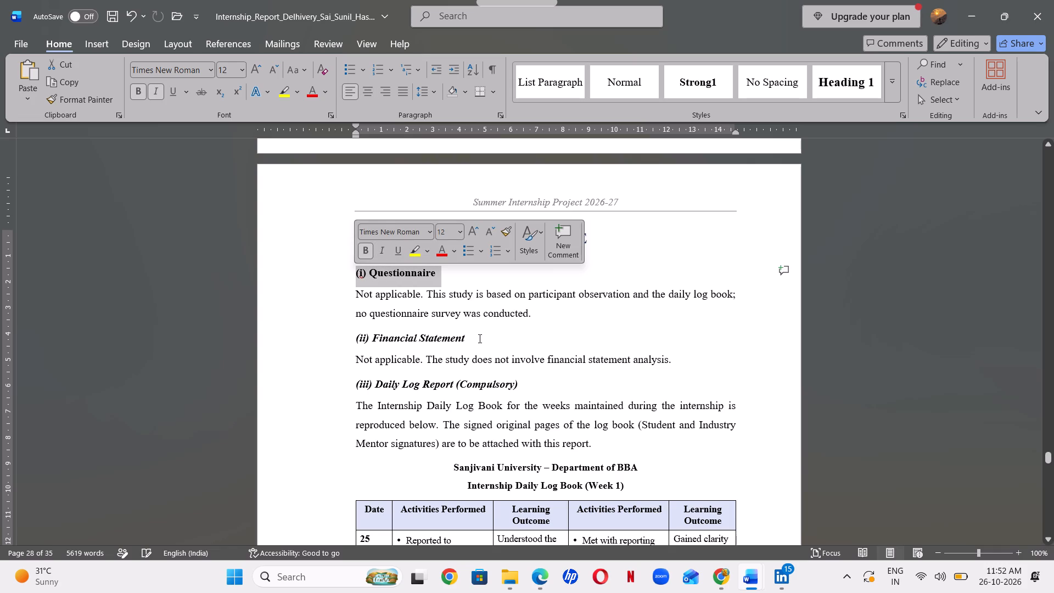
Remove the italics from the "(ii) Financial Statement" and "(iii) Daily Log Report (Compulsory)" subheadings.
drag(467, 344, 358, 339)
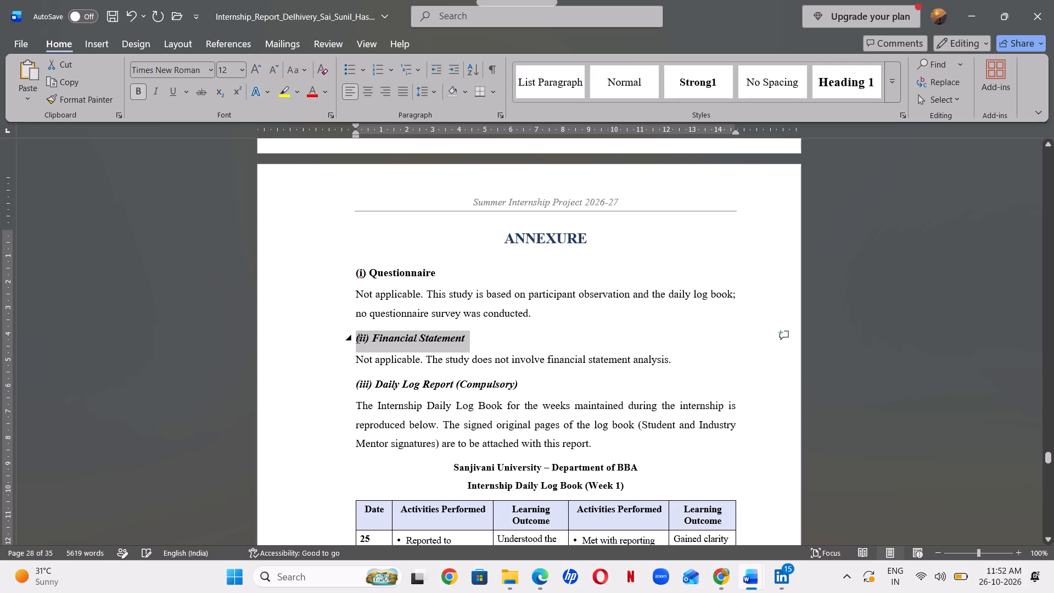
drag(358, 339, 357, 338)
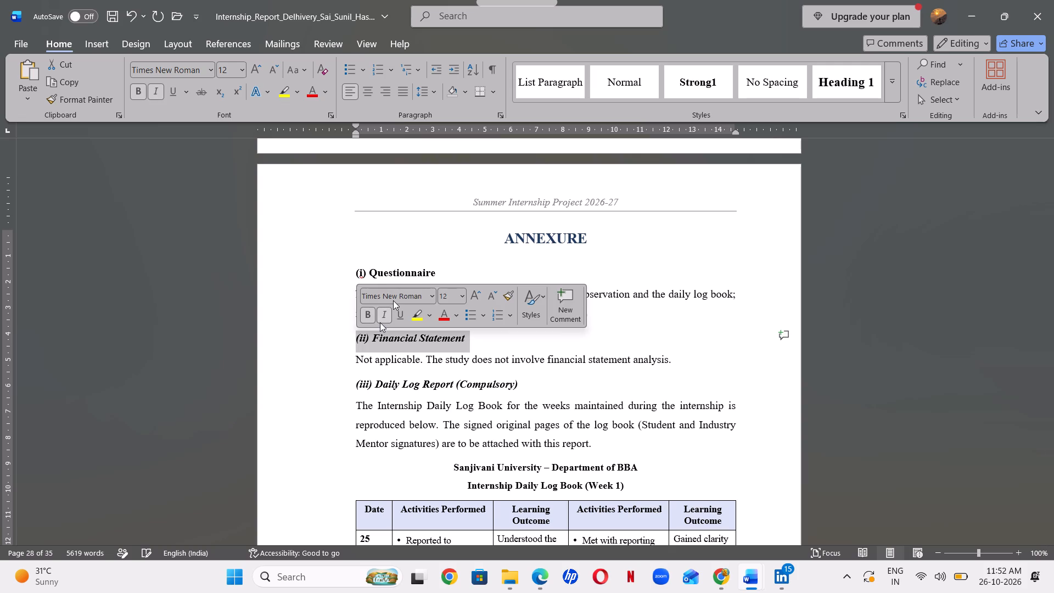
click(380, 322)
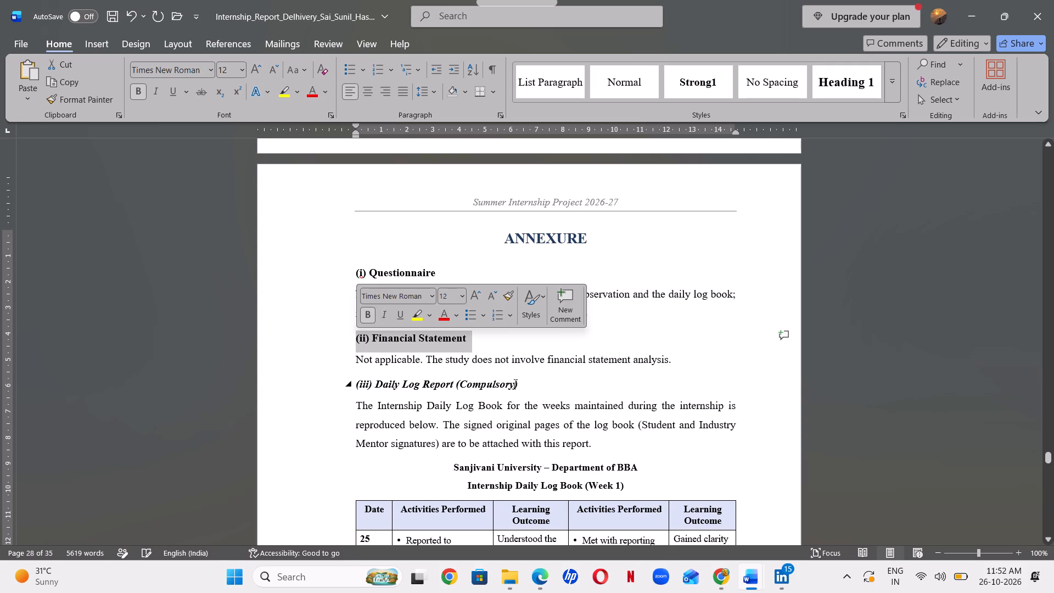
drag(517, 385, 382, 379)
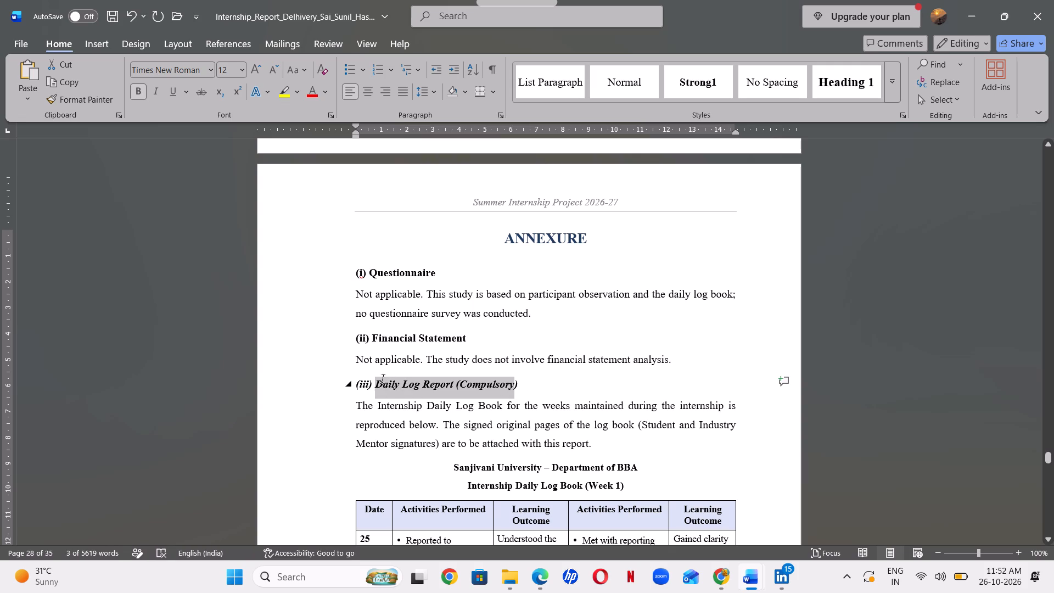
drag(382, 379, 360, 378)
drag(360, 378, 357, 381)
click(152, 83)
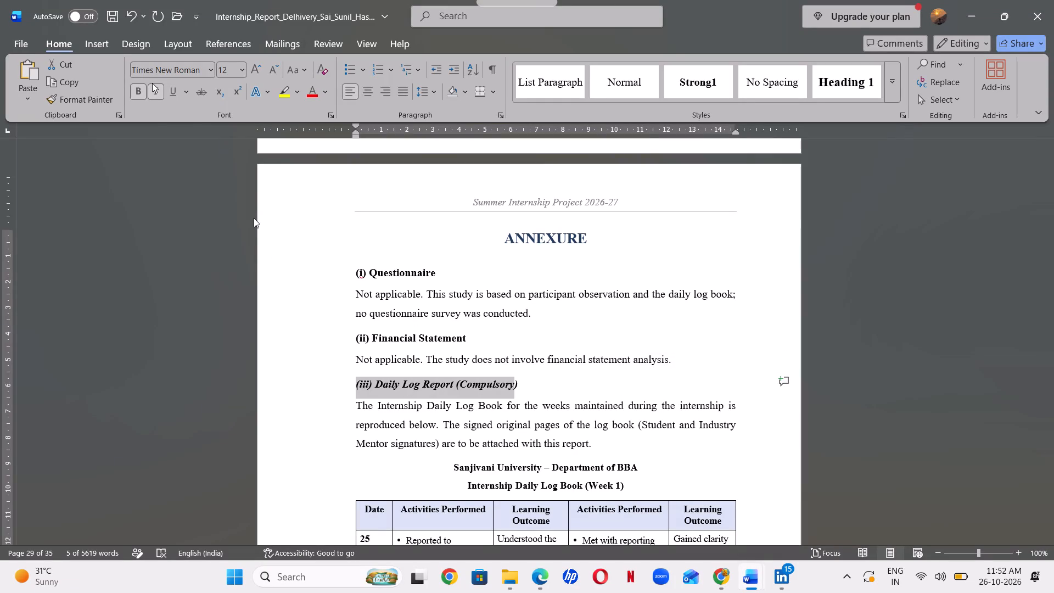
click(153, 89)
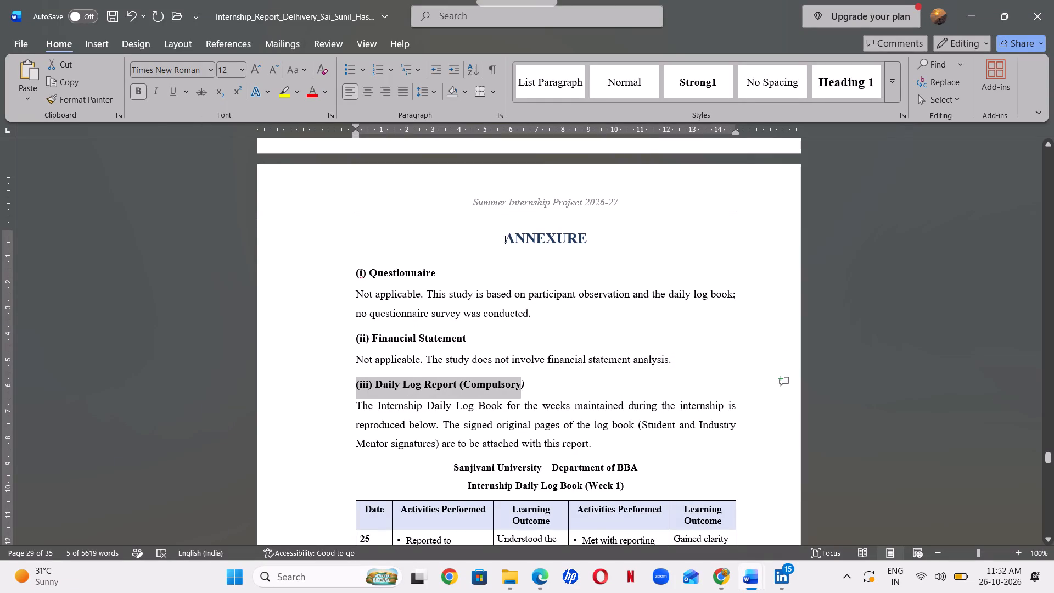
Apply 1.5 line spacing from the ANNEXURE heading through the daily log tables to the note after Week 2.
drag(504, 240, 698, 592)
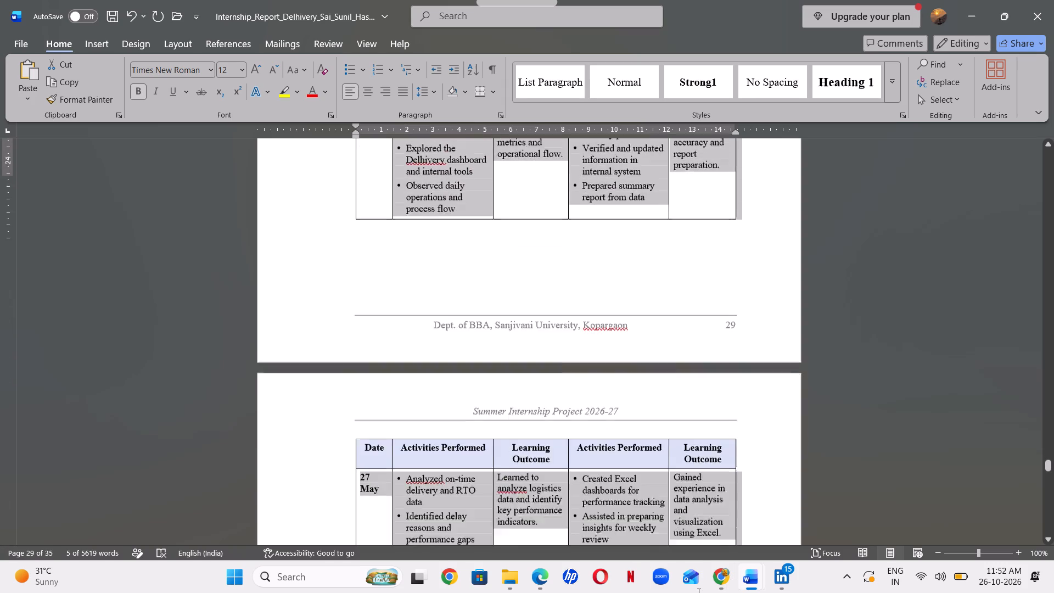
drag(698, 592, 698, 587)
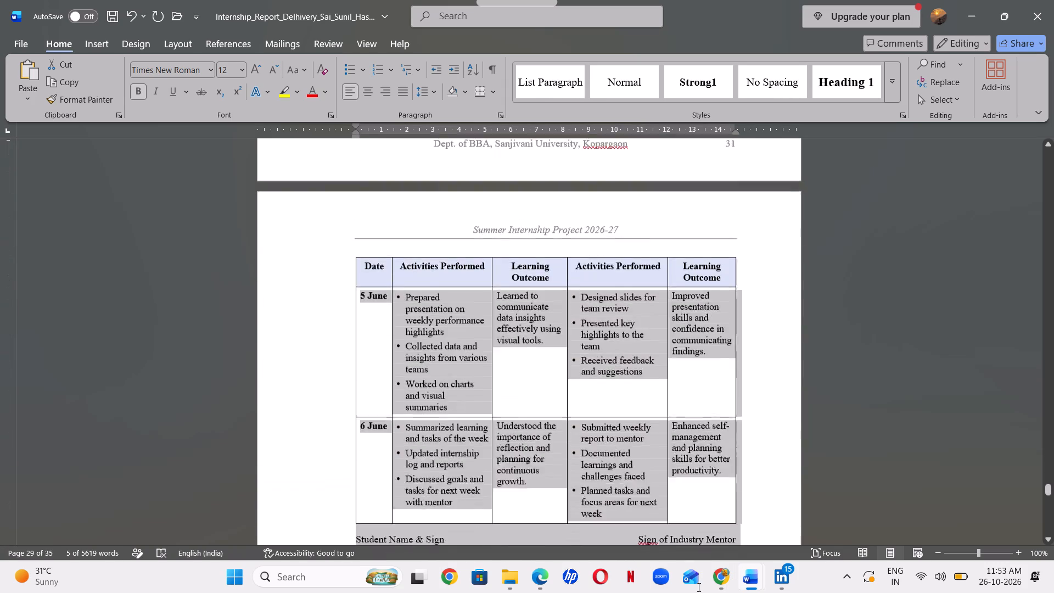
drag(698, 587, 699, 199)
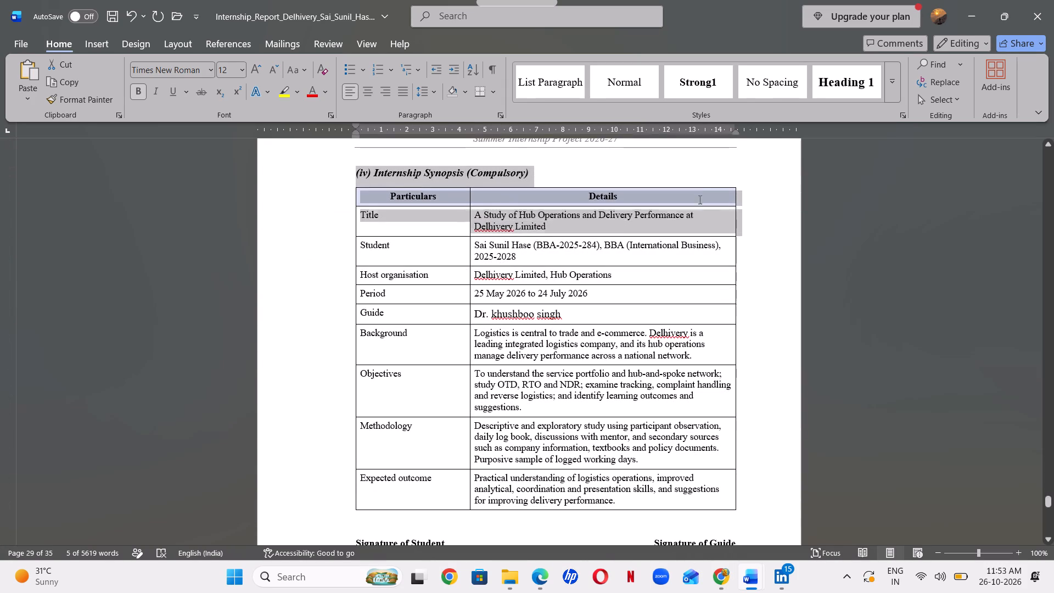
drag(699, 199, 694, 135)
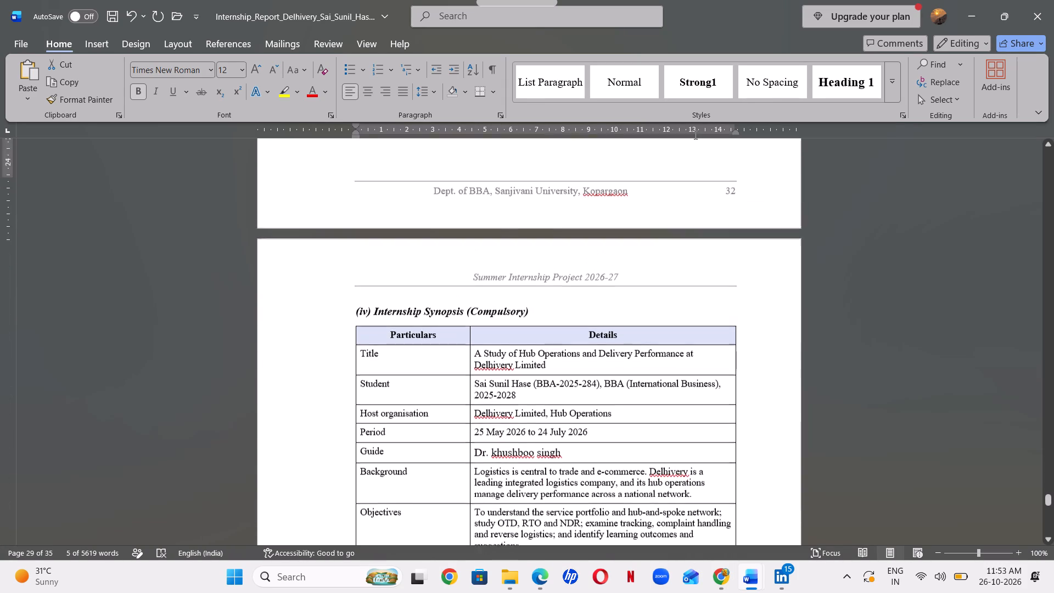
drag(694, 135, 692, 541)
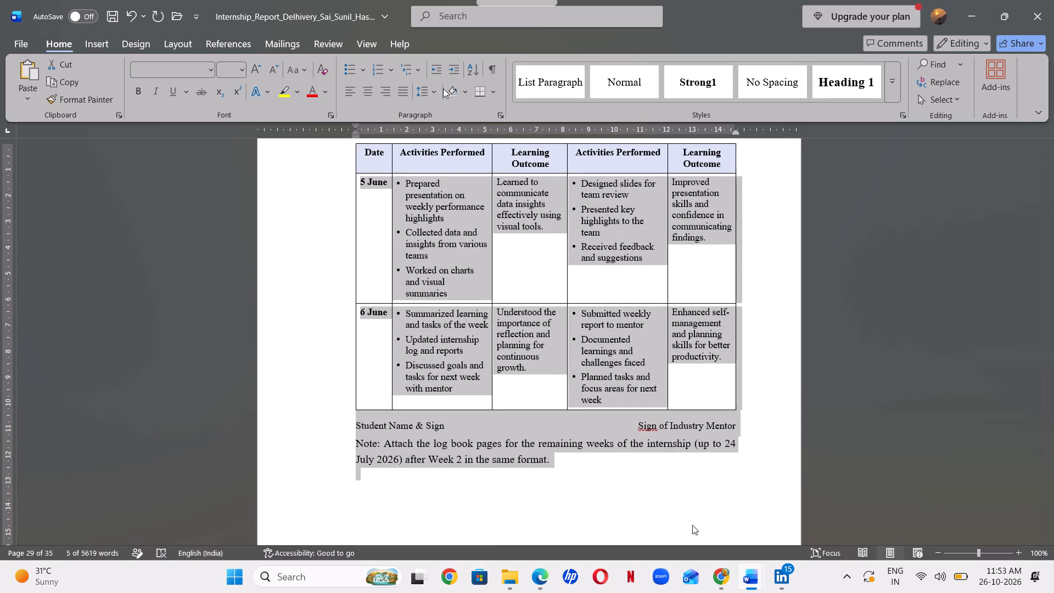
click(438, 91)
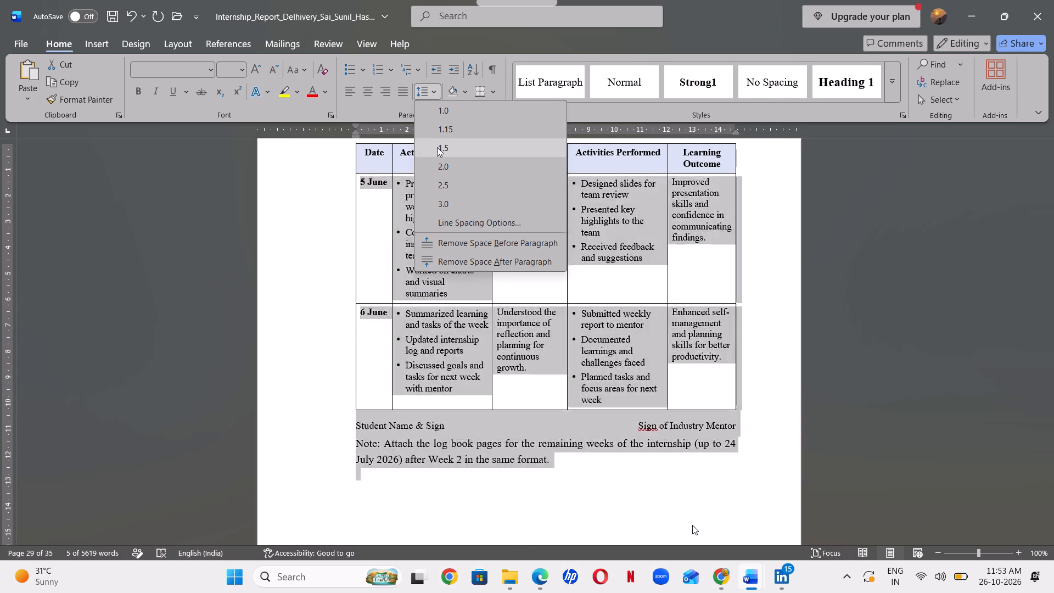
click(437, 147)
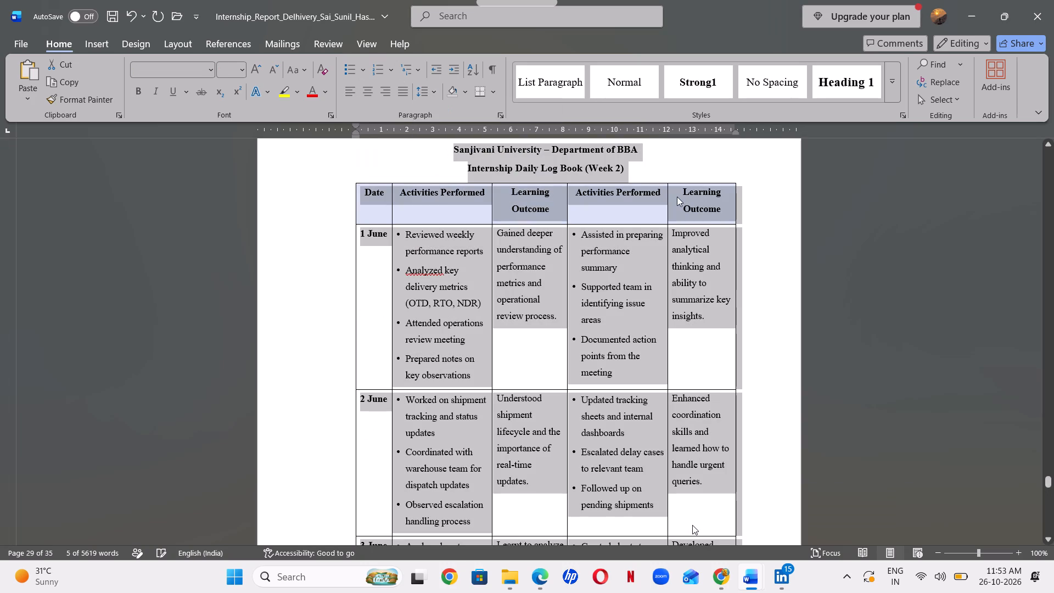
Remove the italics from the "(iv) Internship Synopsis (Compulsory)" subheading.
key(Down)
key(Down)
key(Down)
key(Down)
key(Down)
key(Down)
key(Down)
key(Down)
key(Down)
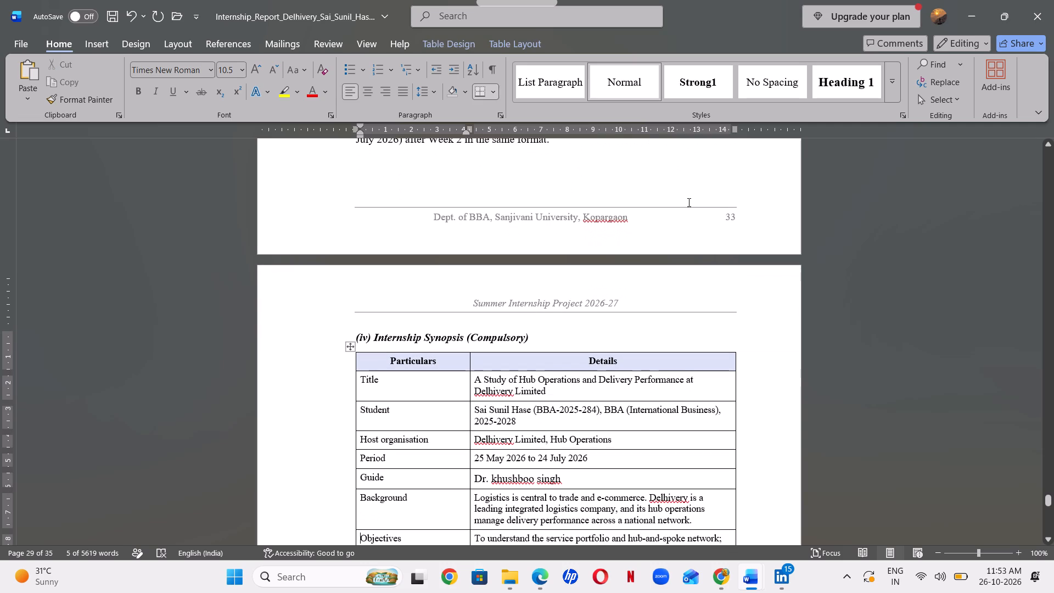
drag(534, 340, 354, 335)
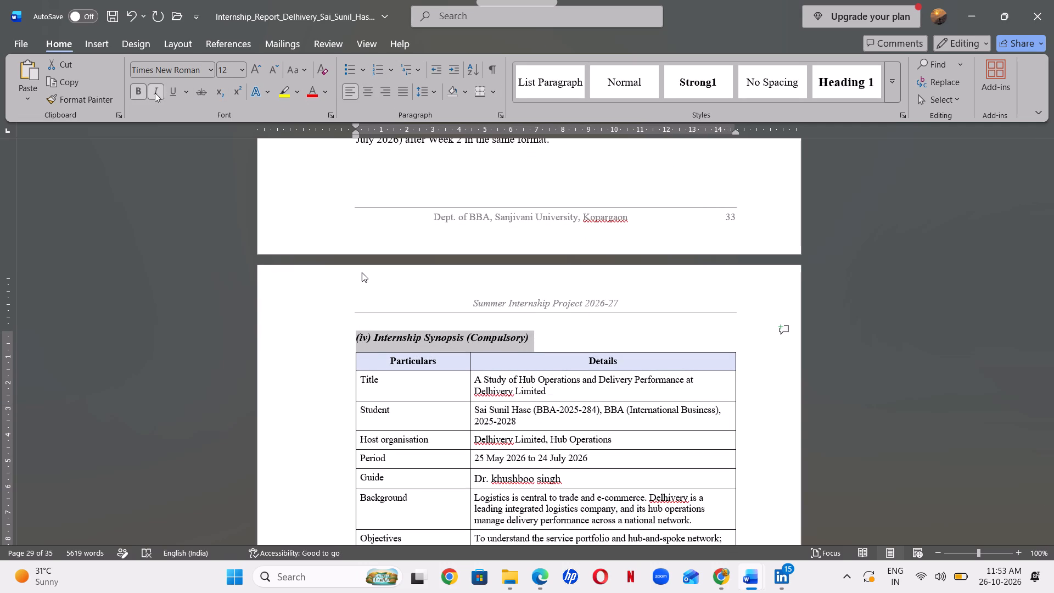
click(154, 93)
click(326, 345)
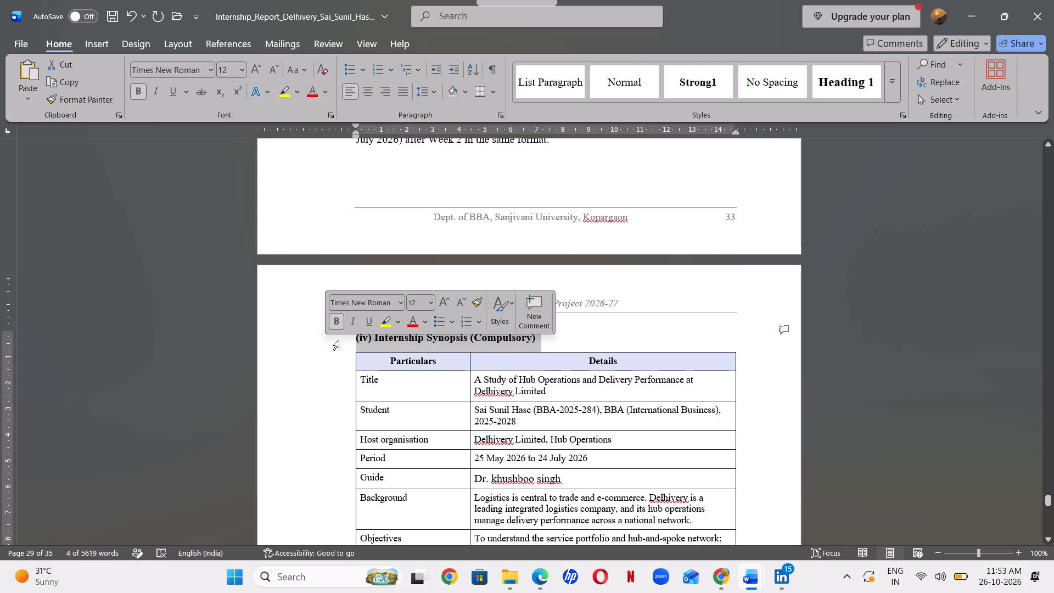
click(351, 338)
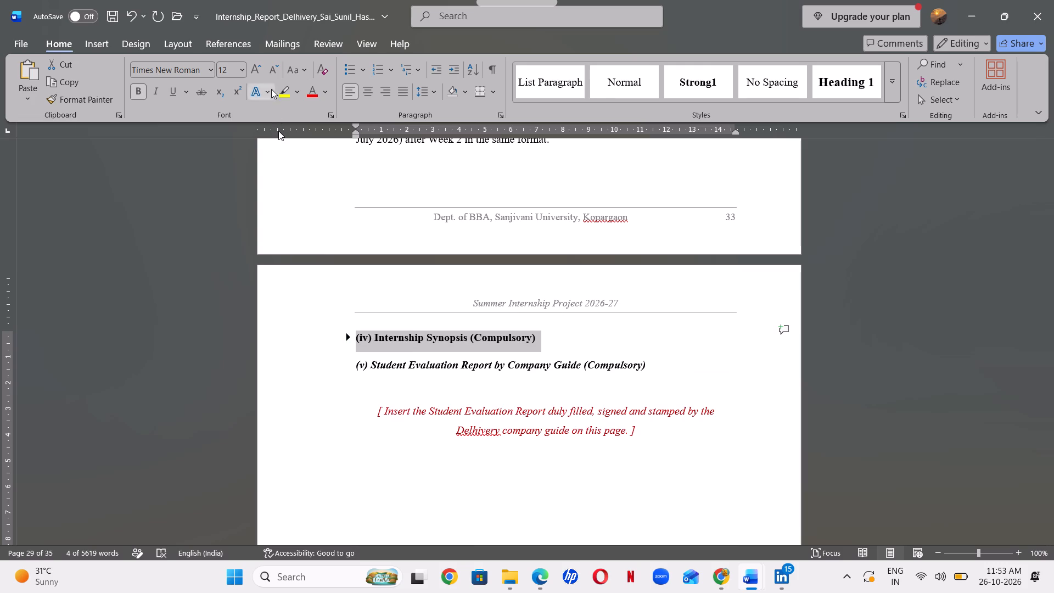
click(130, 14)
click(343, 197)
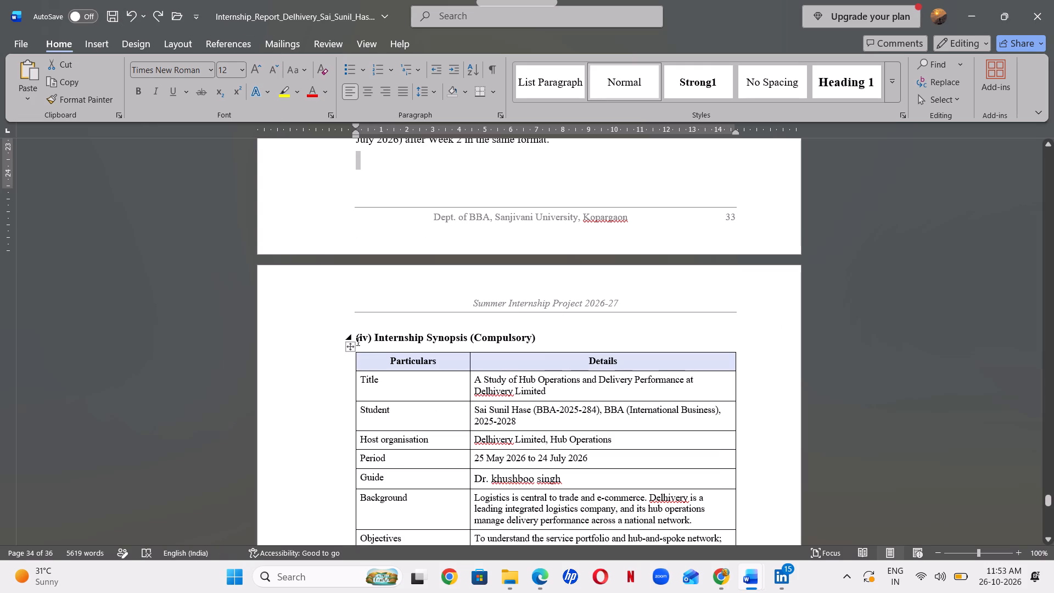
Apply 1.5 line spacing from the "(iv) Internship Synopsis (Compulsory)" subheading through its table to the signature line.
drag(355, 341, 645, 586)
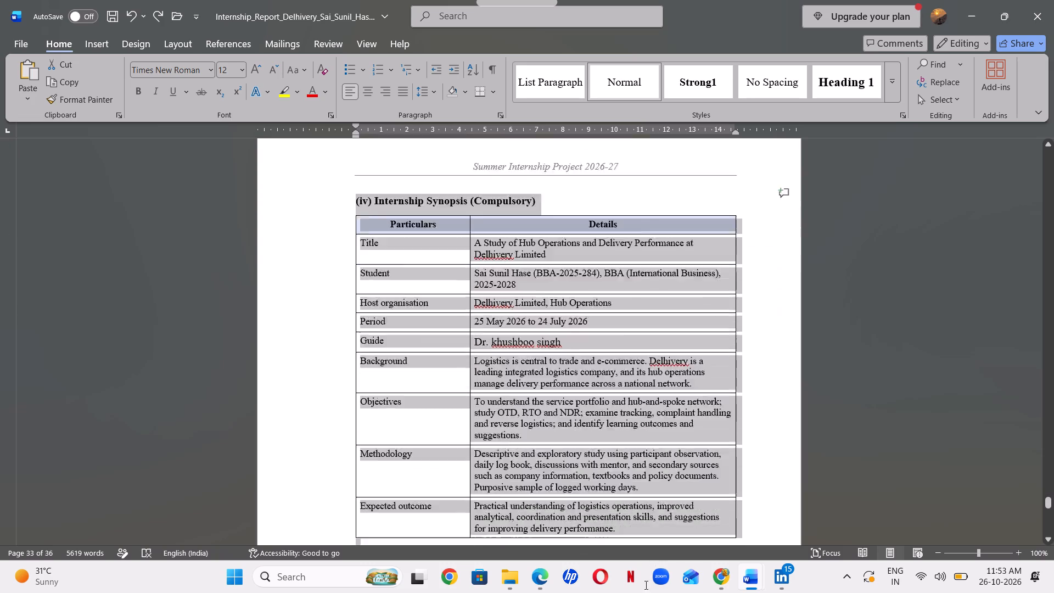
drag(645, 586, 603, 177)
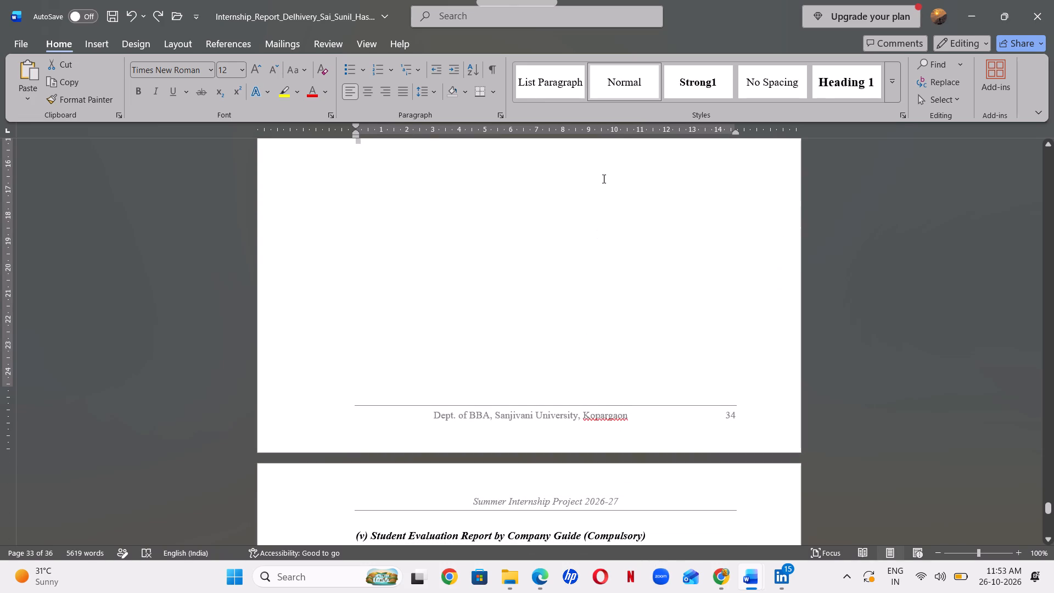
drag(603, 177, 604, 328)
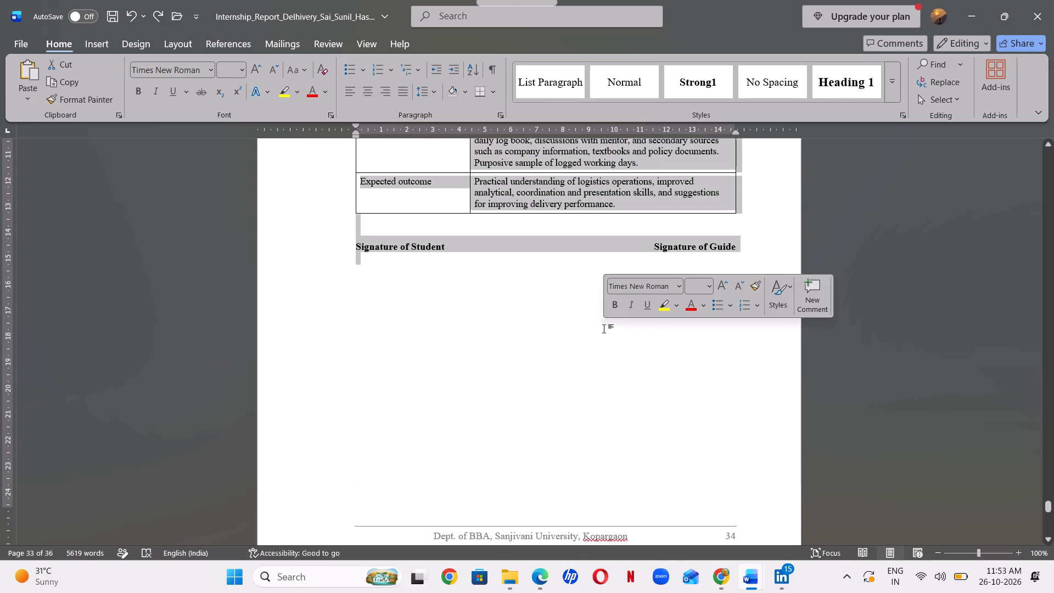
click(425, 94)
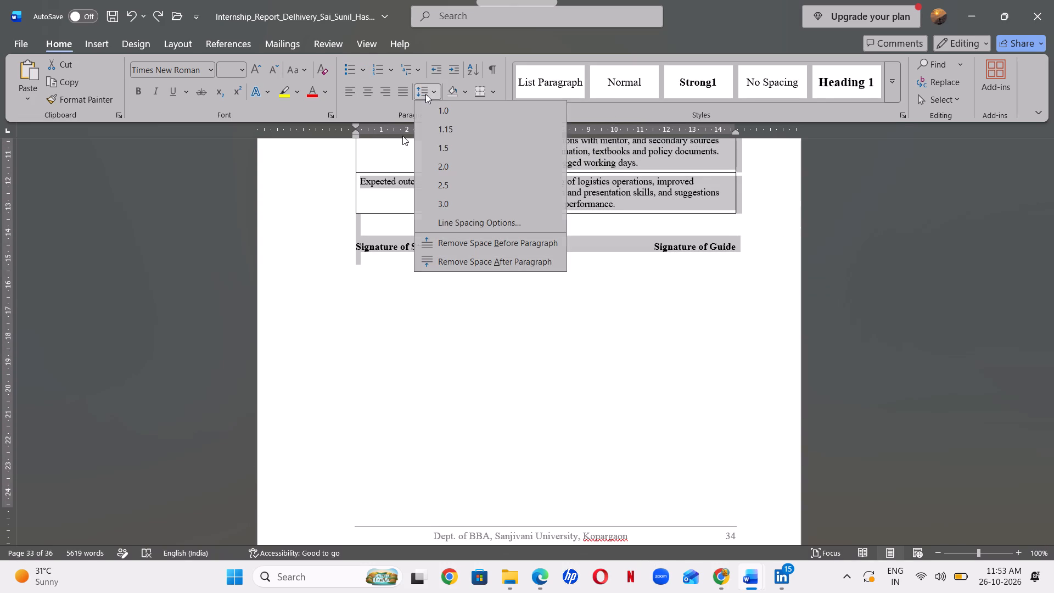
click(443, 147)
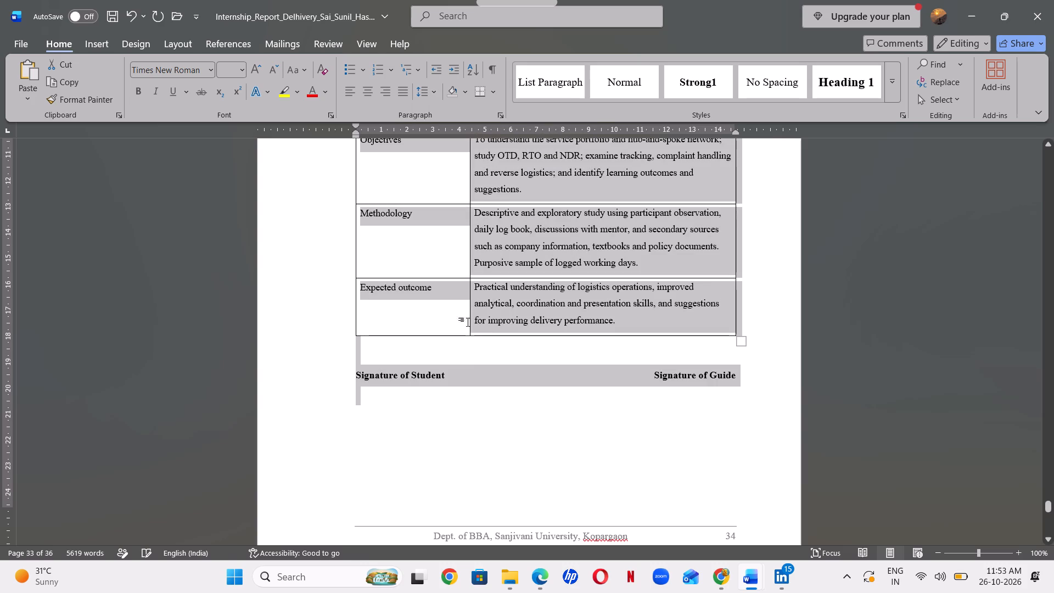
click(467, 443)
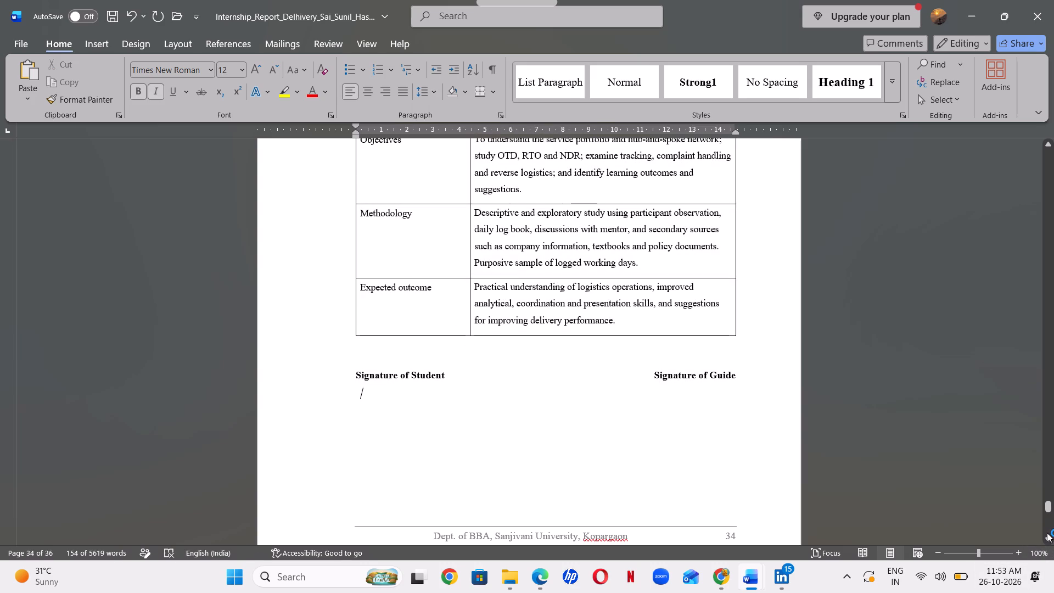
Delete the red placeholder note under "(v) Student Evaluation Report by Company Guide (Compulsory)".
double_click(1047, 539)
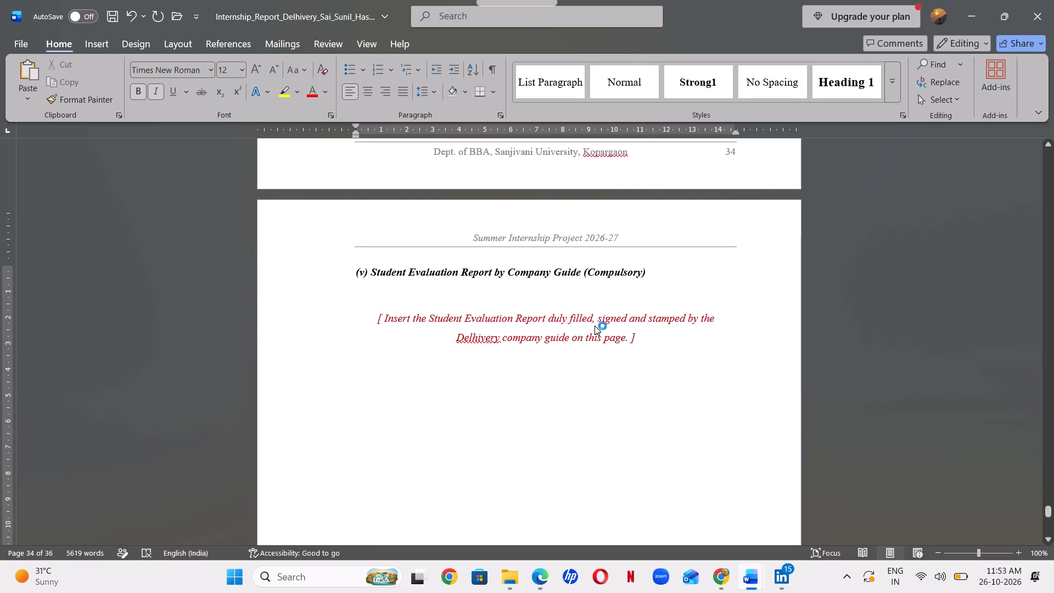
drag(647, 337, 627, 337)
drag(627, 337, 363, 316)
key(BackSpace)
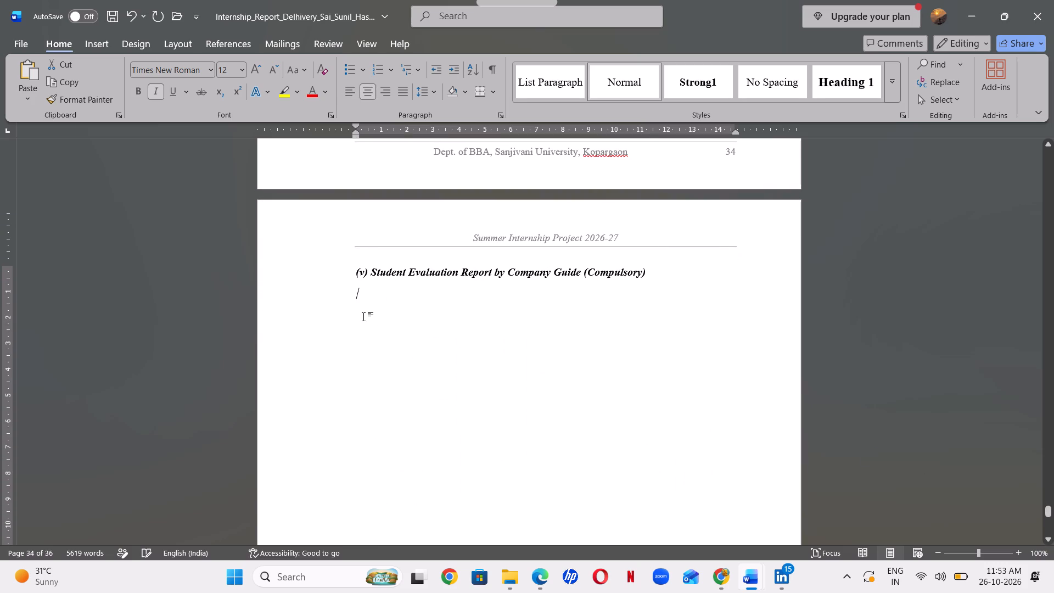
Delete the "(vi) Plagiarism Report" subheading together with its red placeholder note on the last page.
click(1045, 539)
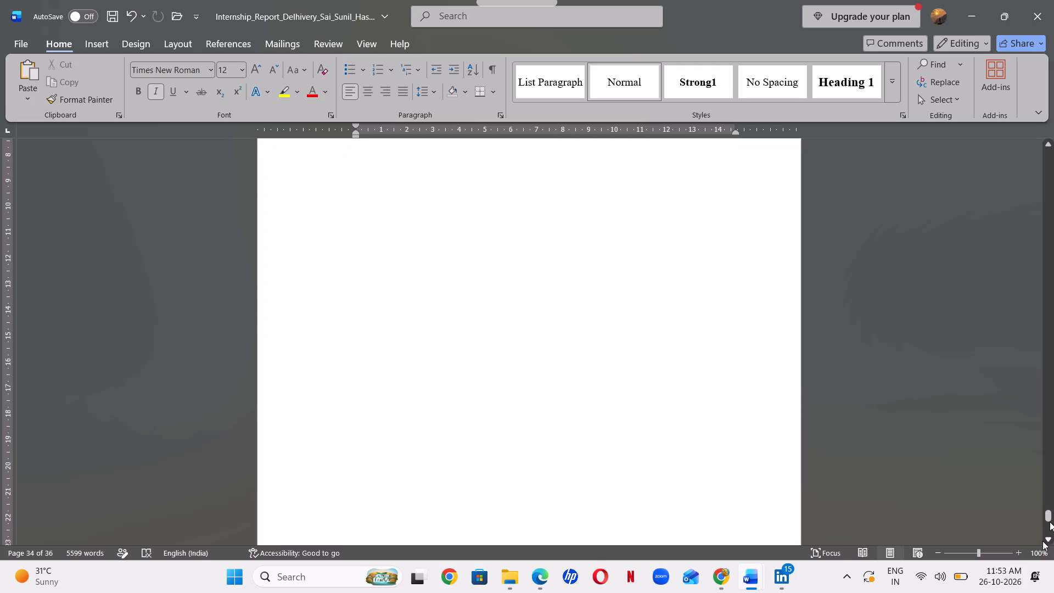
drag(1040, 542, 1046, 544)
click(1046, 544)
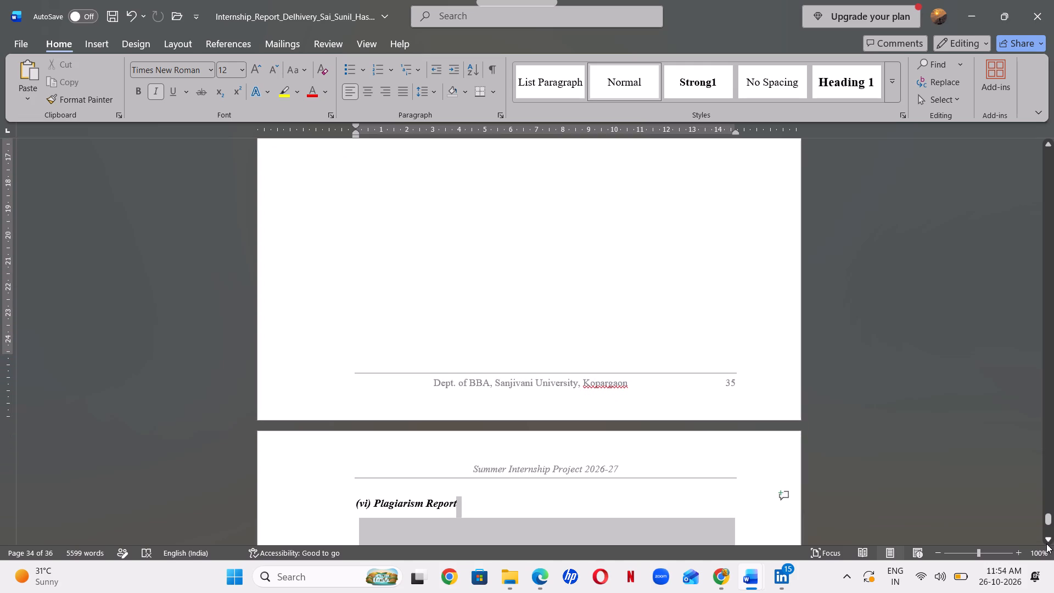
click(766, 500)
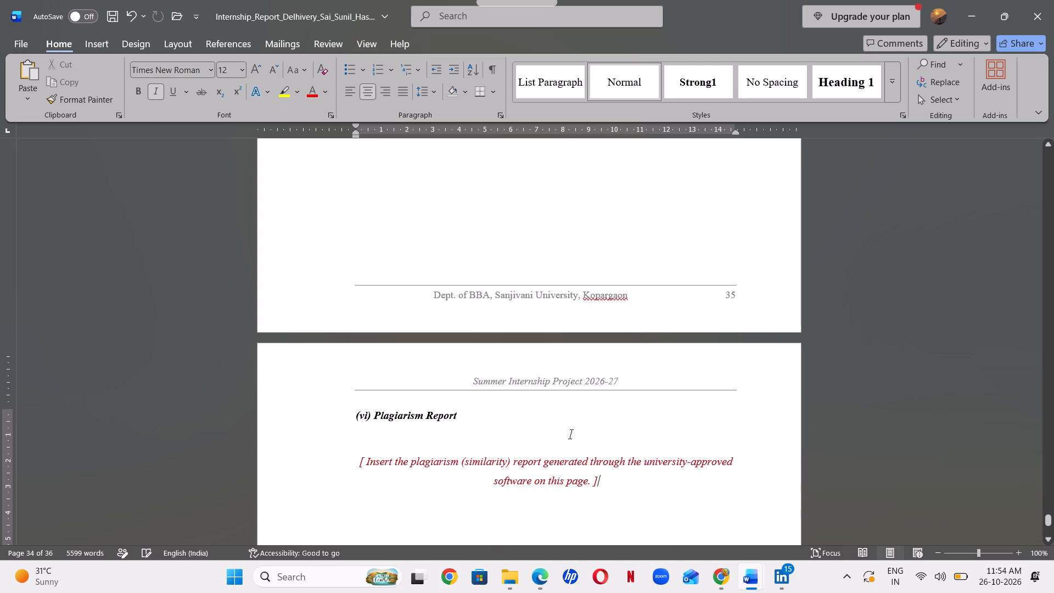
drag(354, 417, 677, 471)
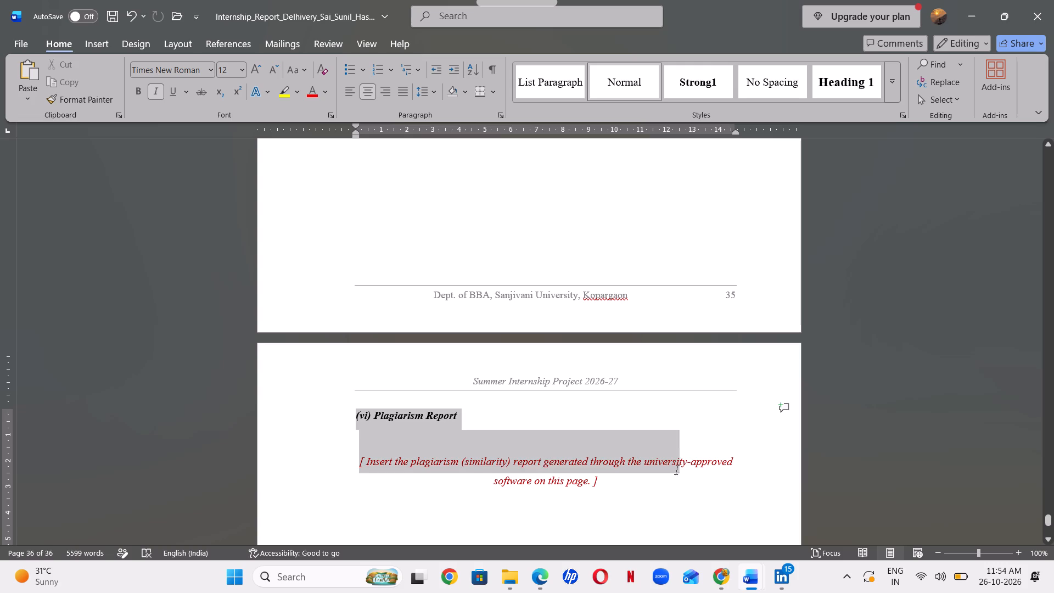
drag(677, 471, 699, 508)
key(Delete)
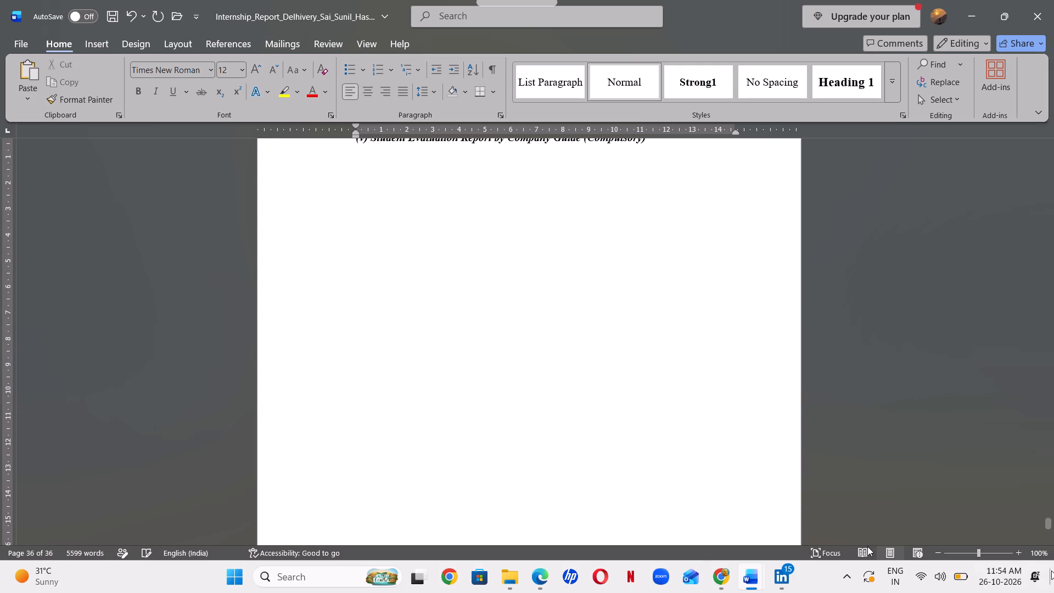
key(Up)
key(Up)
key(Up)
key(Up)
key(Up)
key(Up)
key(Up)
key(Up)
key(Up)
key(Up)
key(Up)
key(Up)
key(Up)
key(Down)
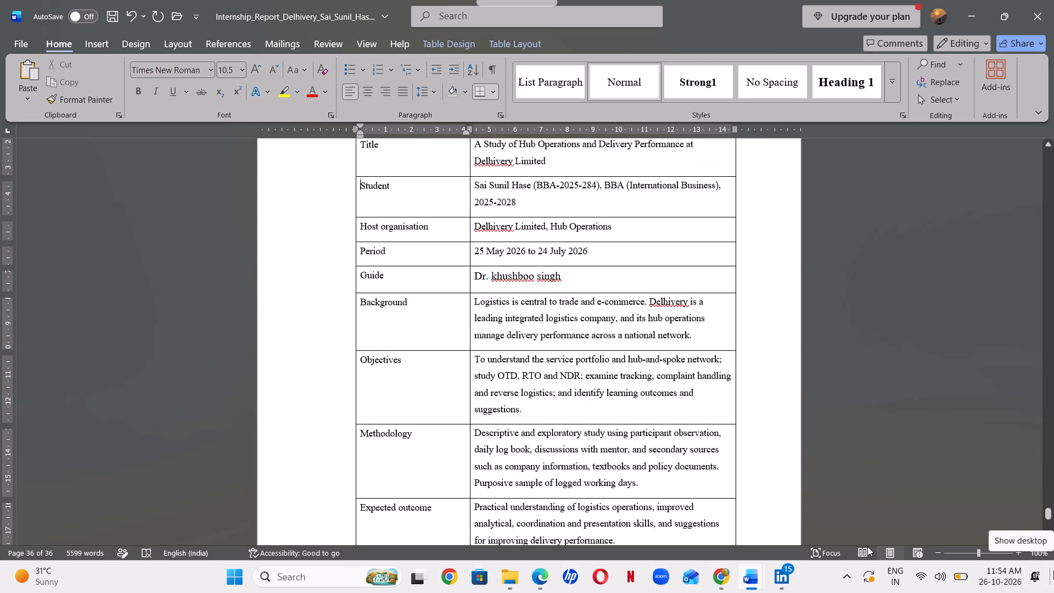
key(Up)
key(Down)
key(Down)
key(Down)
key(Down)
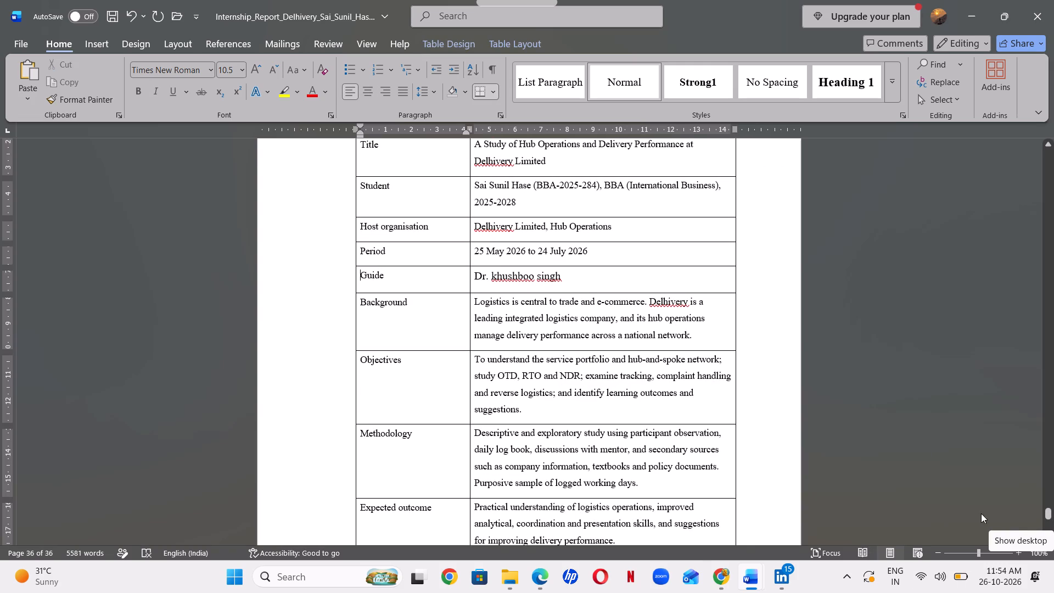
Delete the "(v) Student Evaluation Report by Company Guide (Compulsory)" subheading, including its closing bracket.
click(969, 506)
key(Down)
key(Down)
key(Down)
key(Down)
key(Down)
key(Down)
key(Down)
key(Down)
key(Down)
key(Down)
key(Down)
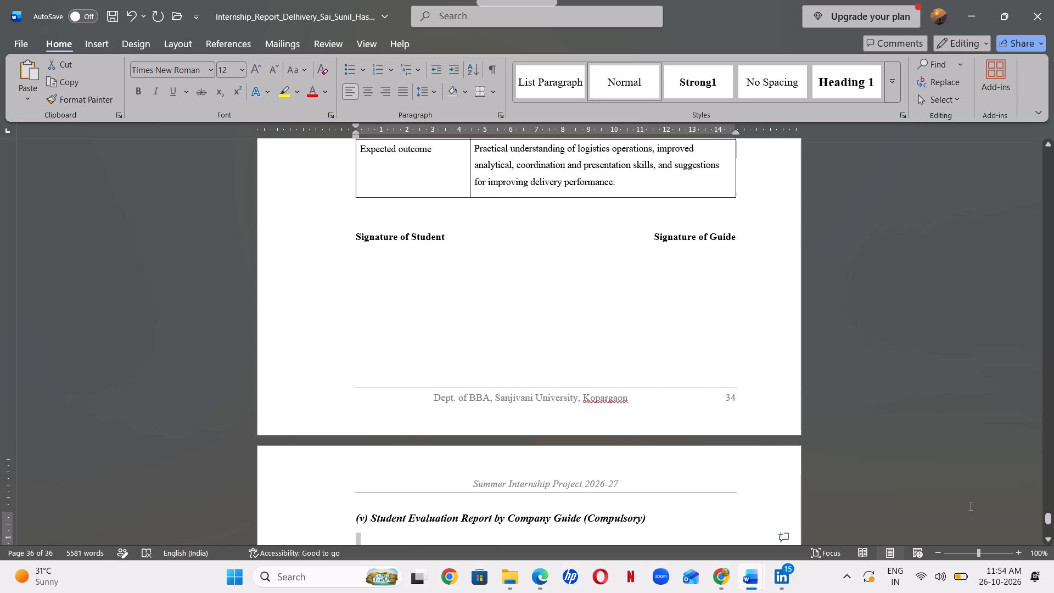
key(Down)
key(Down)
key(Down)
drag(644, 518, 332, 514)
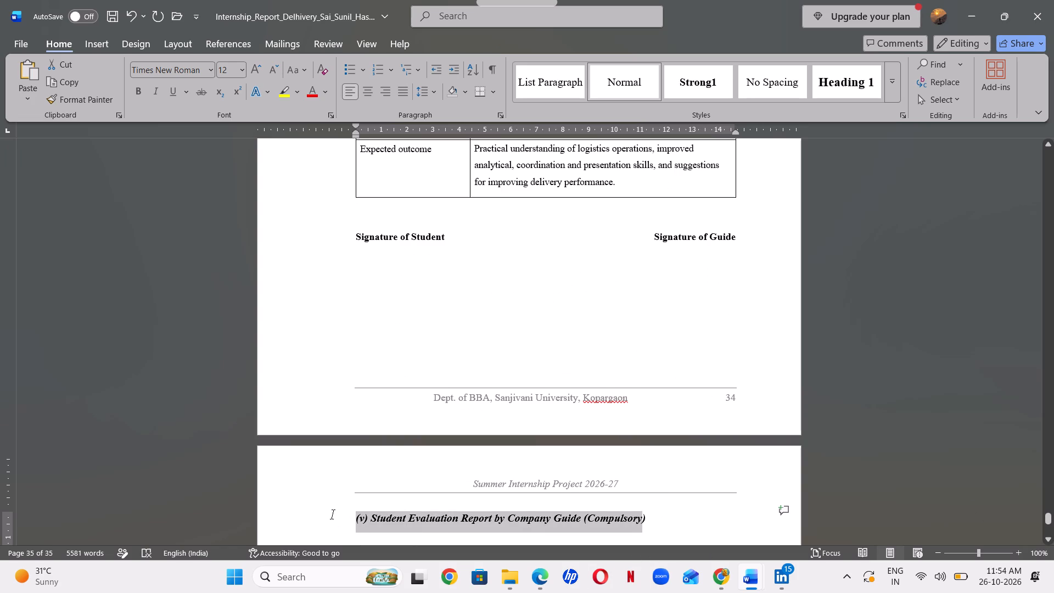
drag(332, 514, 334, 514)
key(BackSpace)
click(370, 516)
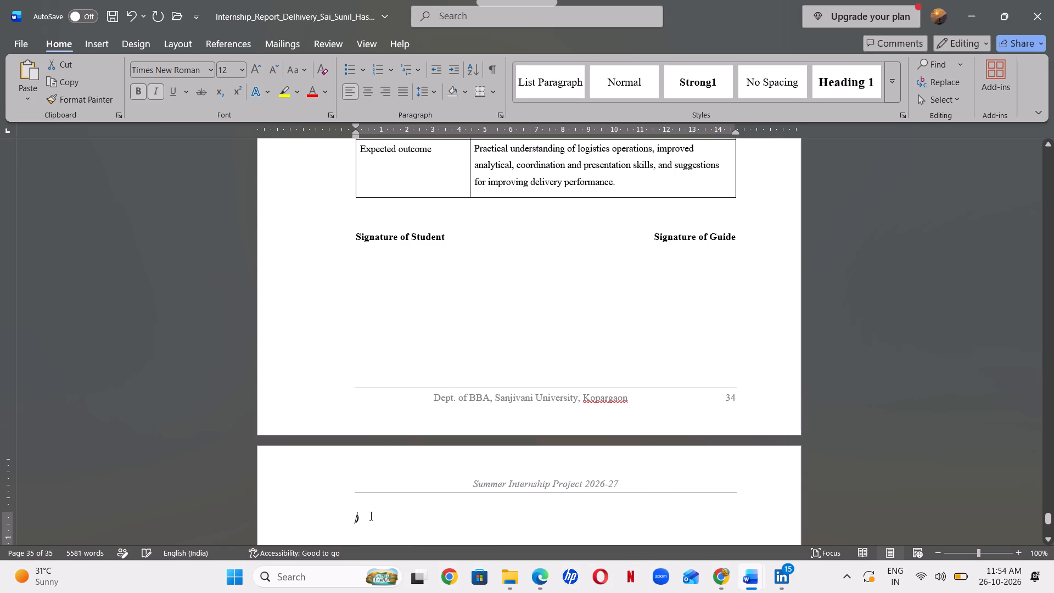
key(BackSpace)
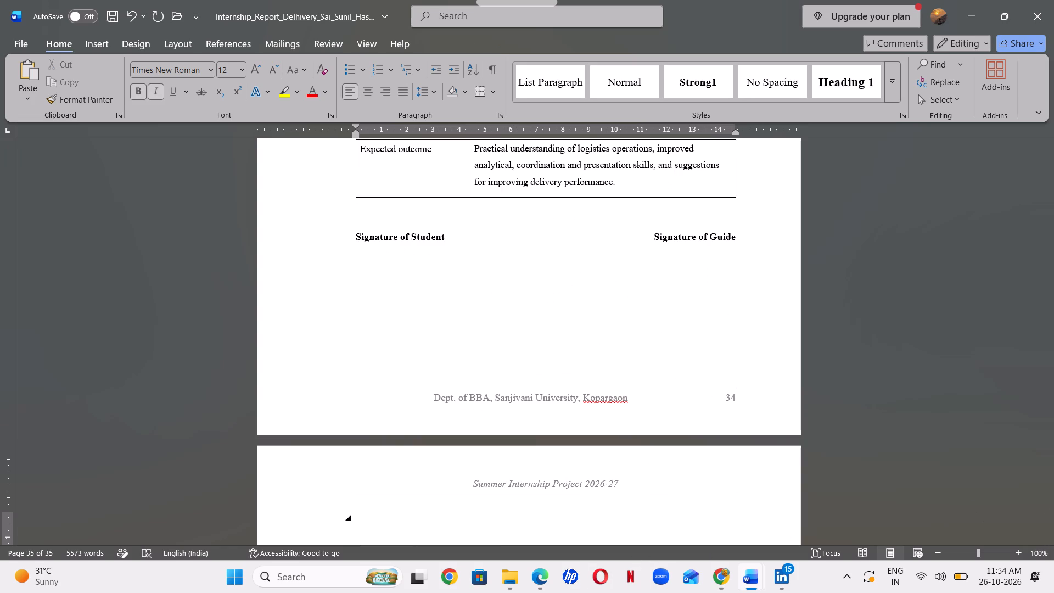
Turn on AutoSave by uploading the report to the personal OneDrive.
click(79, 14)
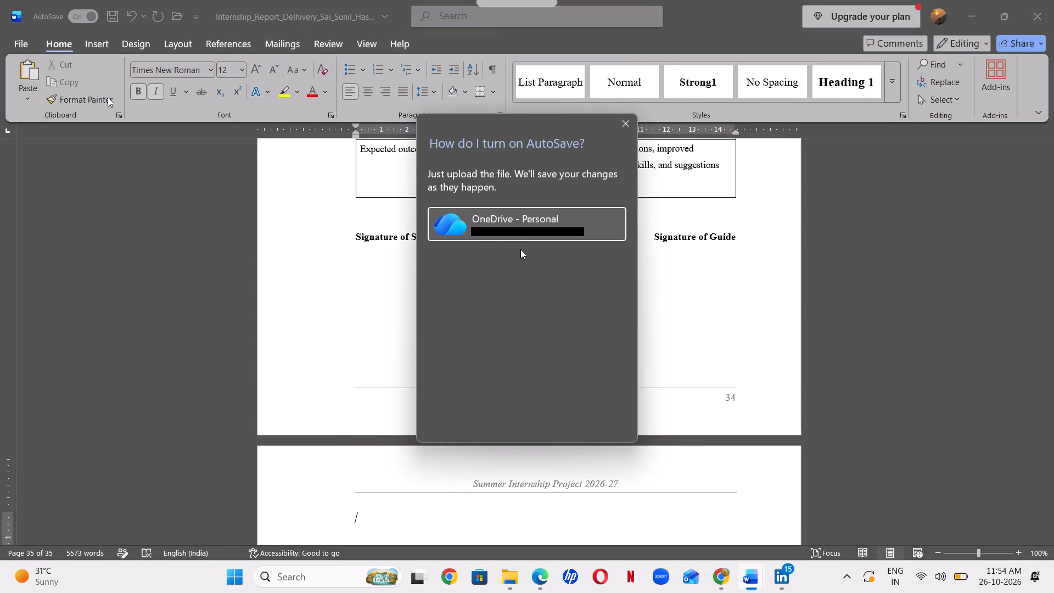
click(504, 222)
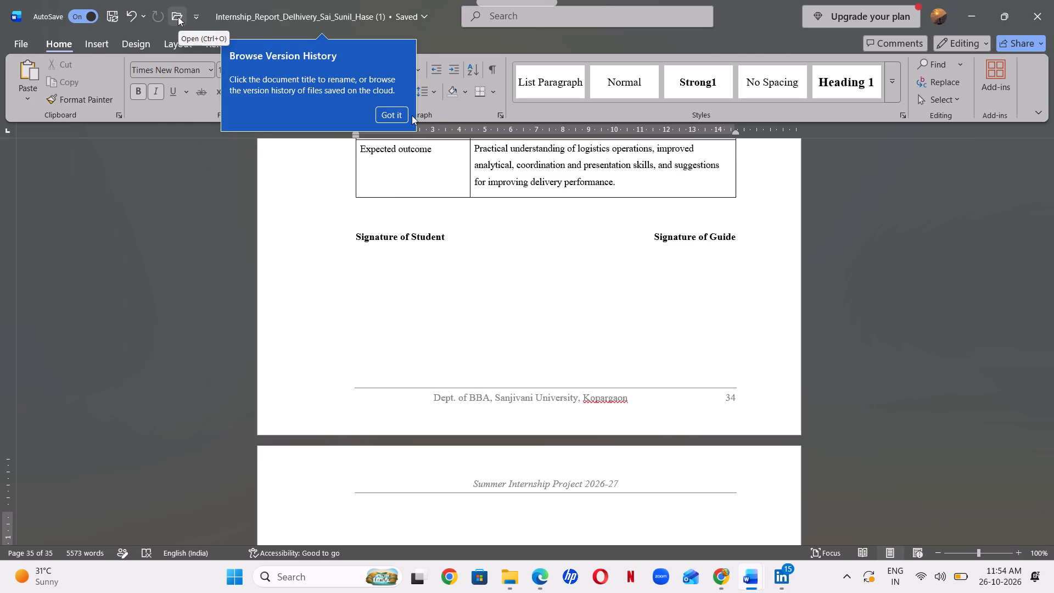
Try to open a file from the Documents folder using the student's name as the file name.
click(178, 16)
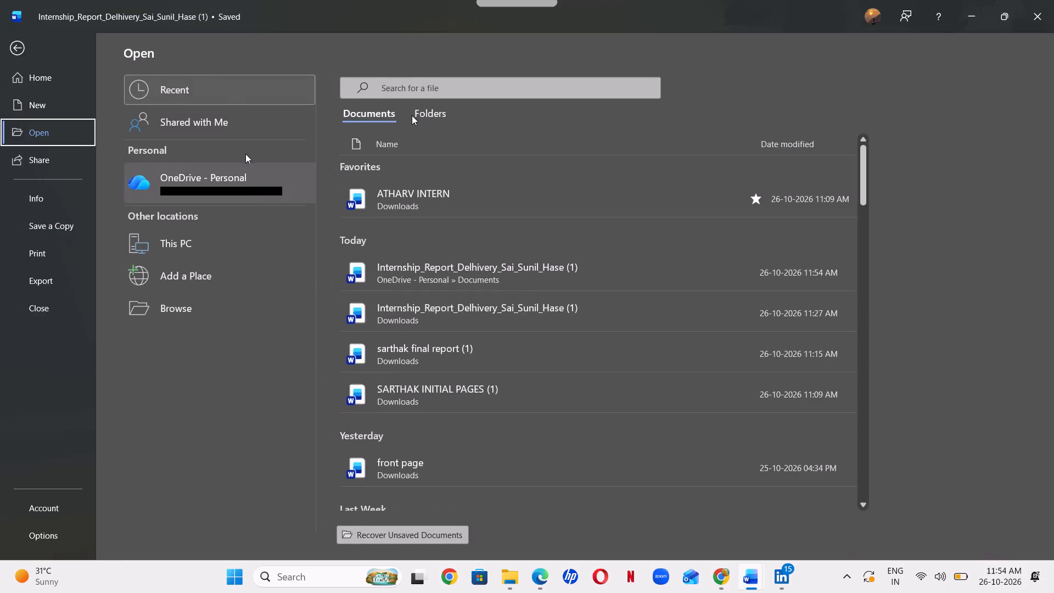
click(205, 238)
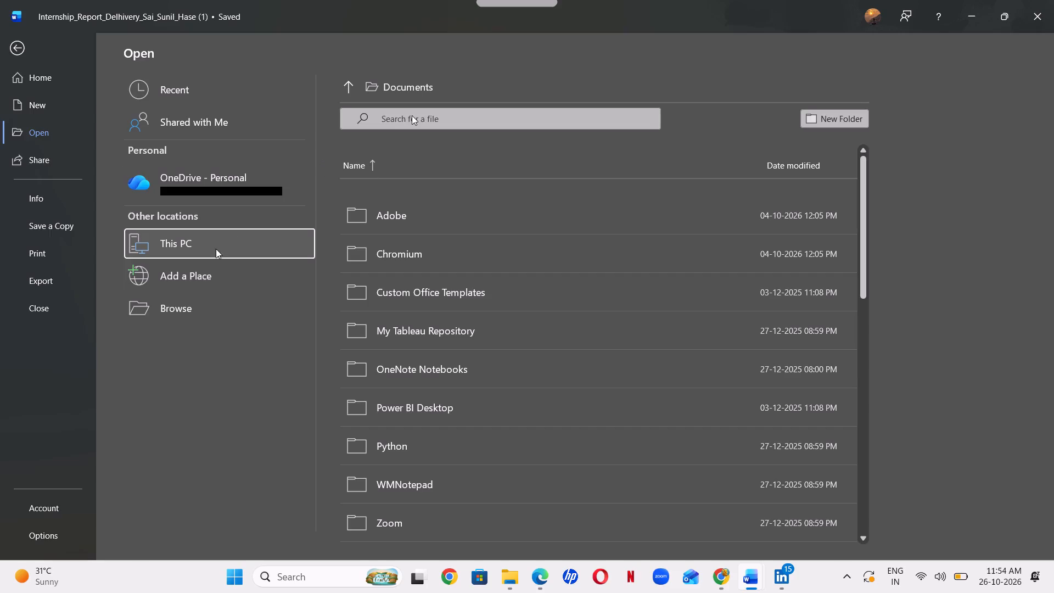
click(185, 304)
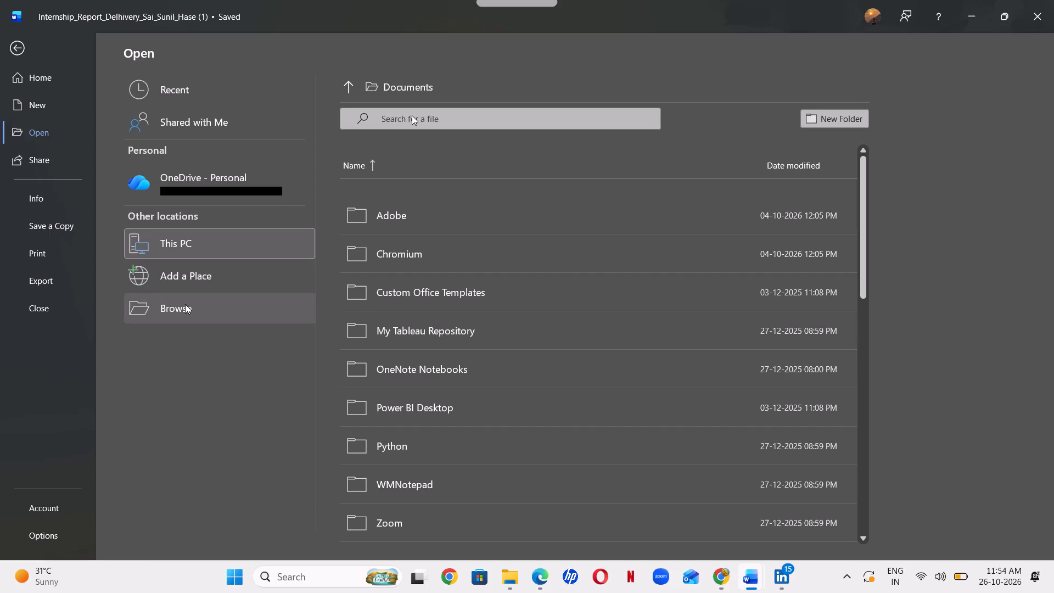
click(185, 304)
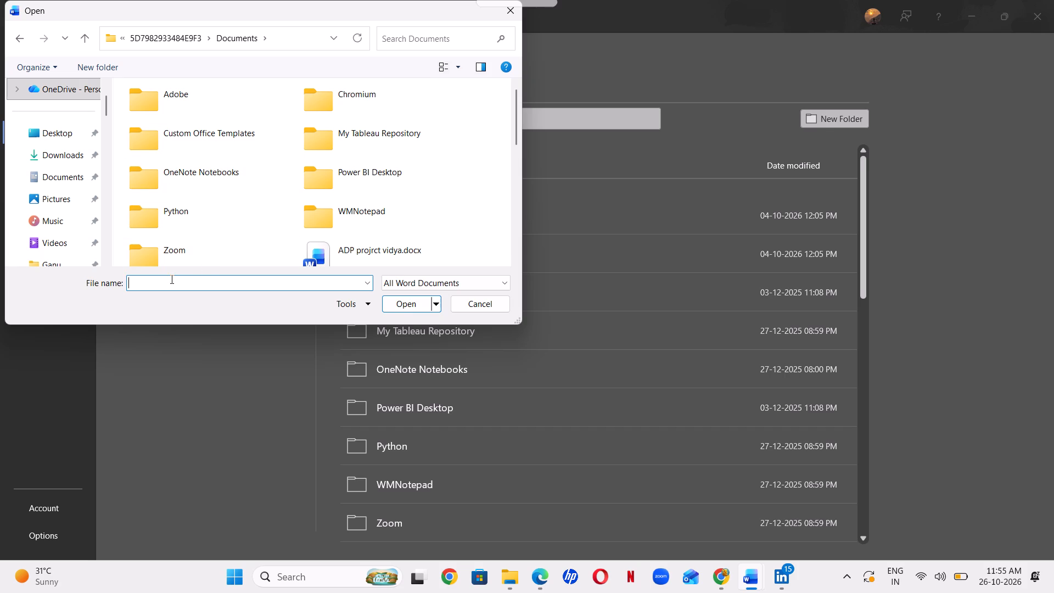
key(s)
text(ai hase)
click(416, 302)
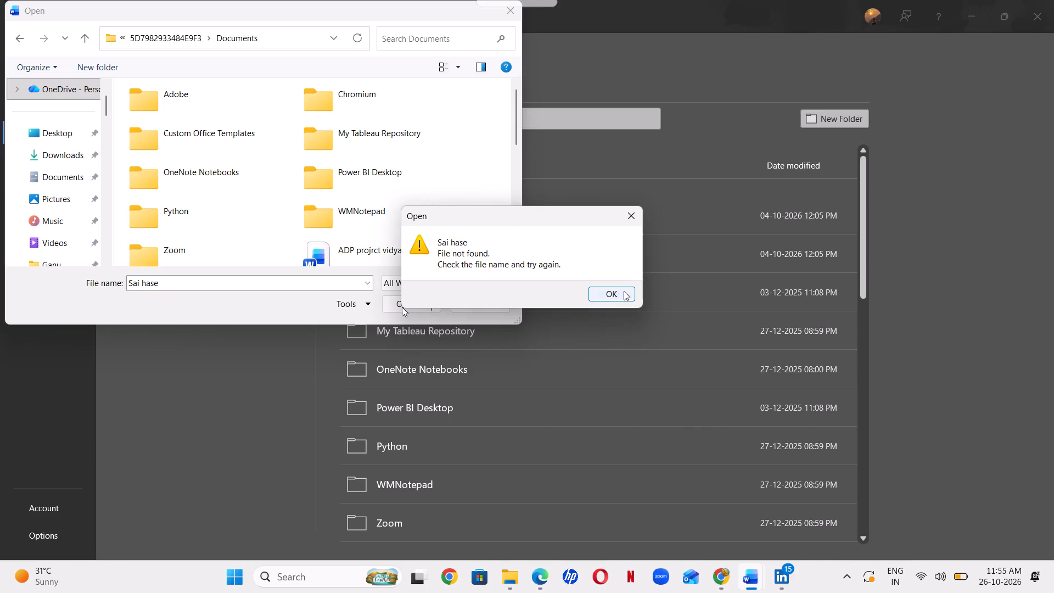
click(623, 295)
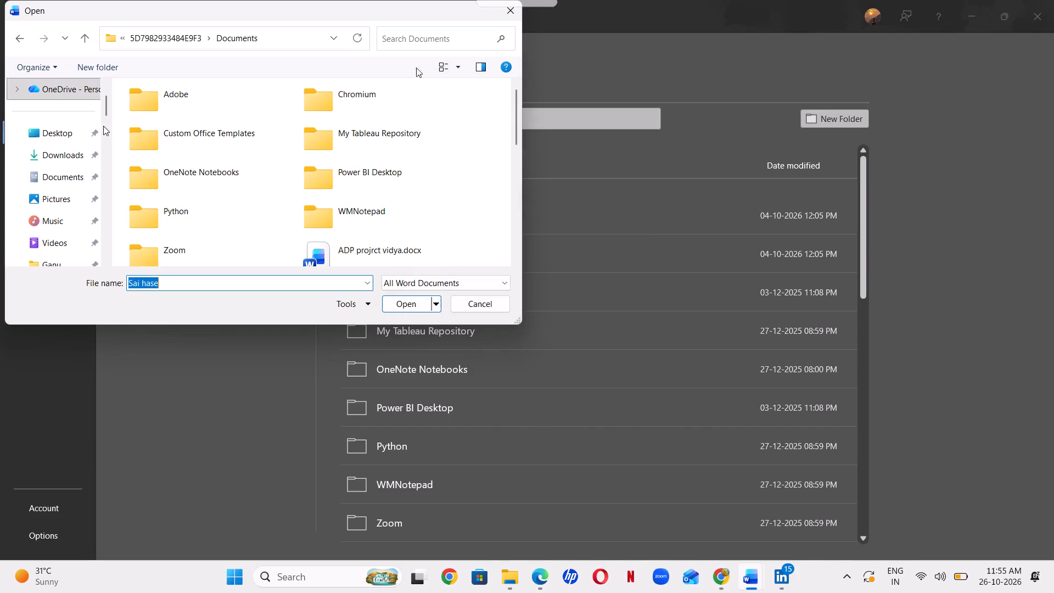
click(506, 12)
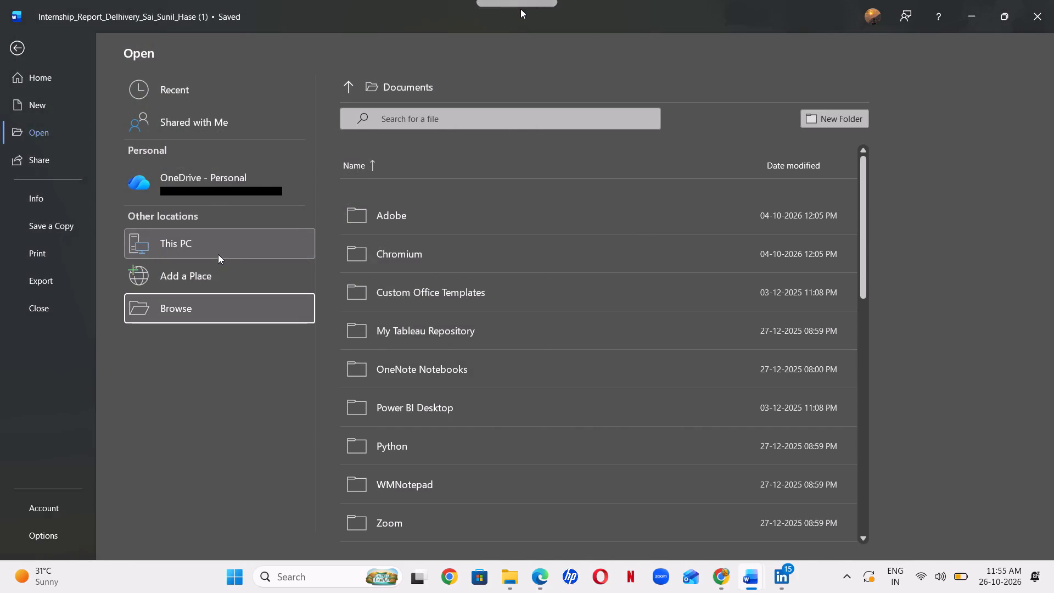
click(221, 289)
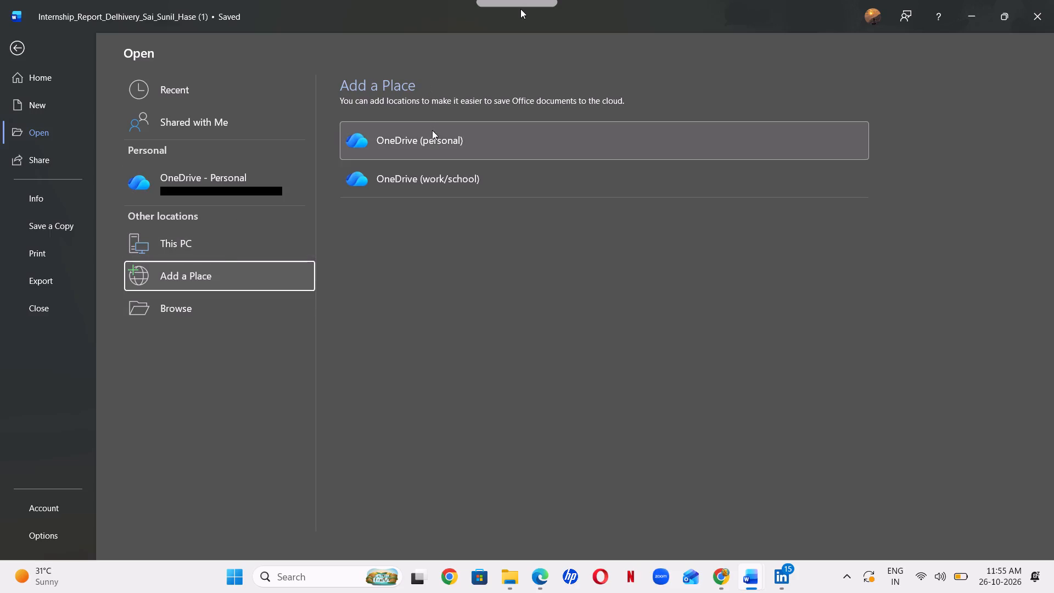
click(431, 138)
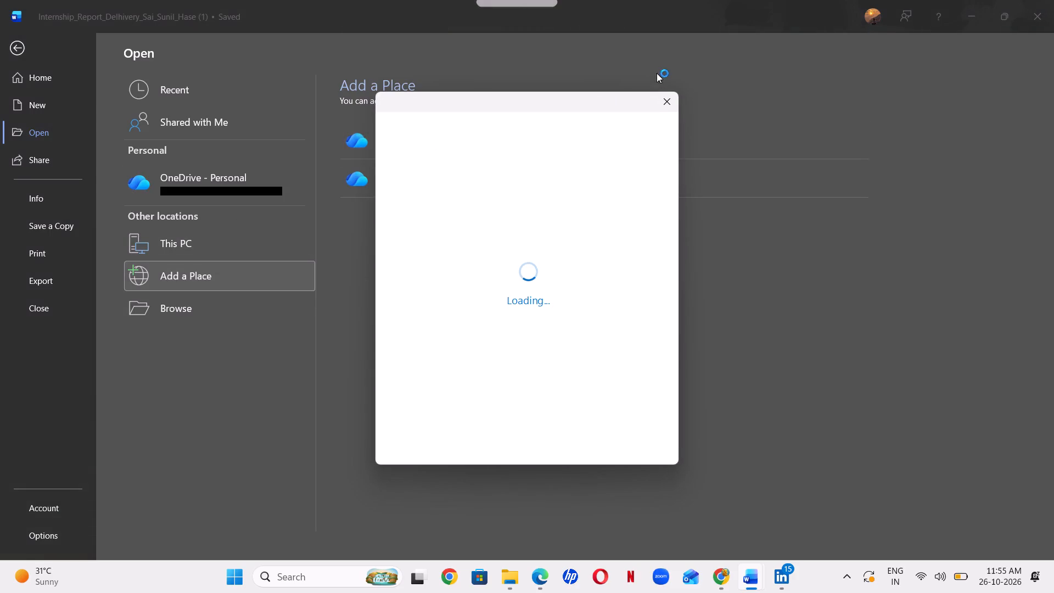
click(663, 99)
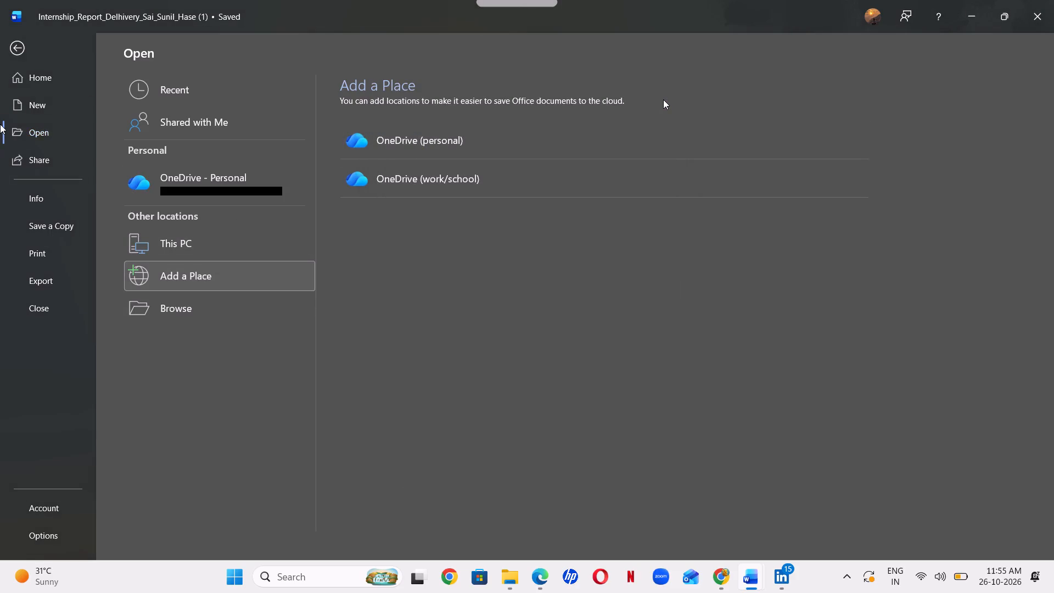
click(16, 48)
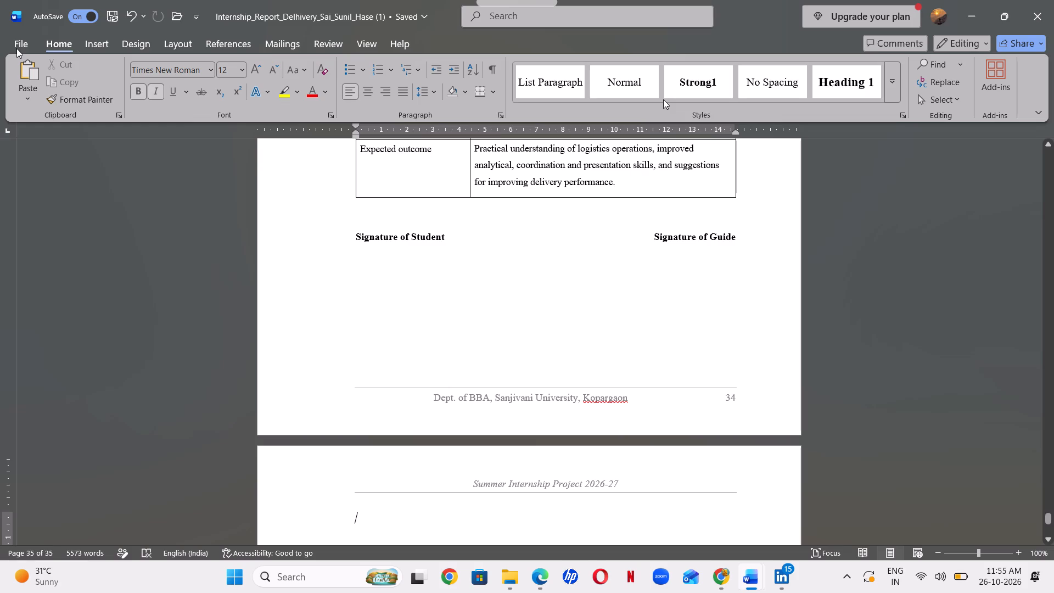
Switch to File Explorer and look for the uploaded internship report in the personal OneDrive's Documents folder.
click(502, 580)
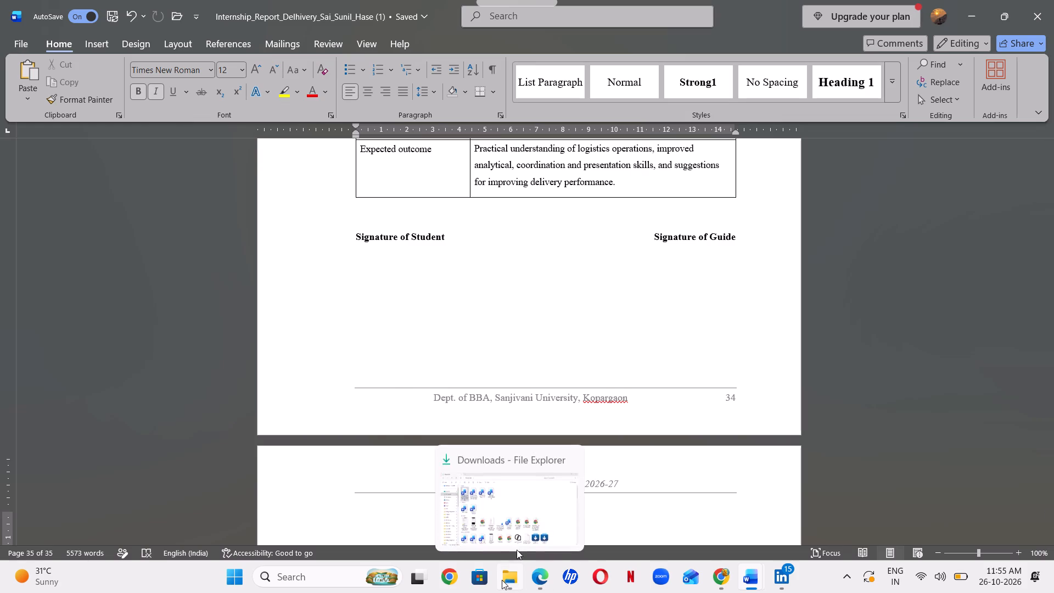
click(69, 103)
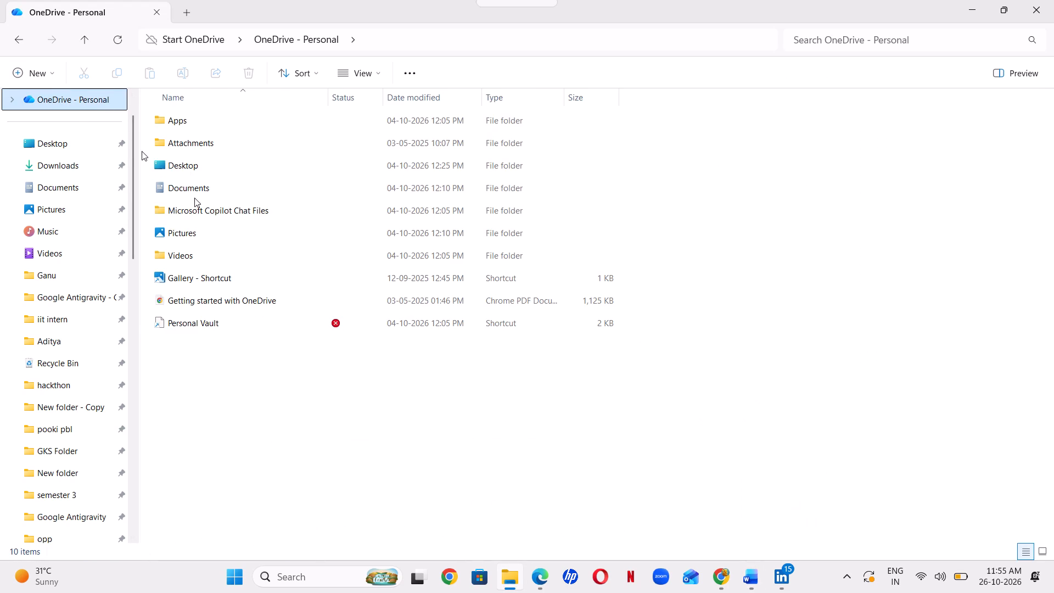
click(197, 189)
double_click(197, 189)
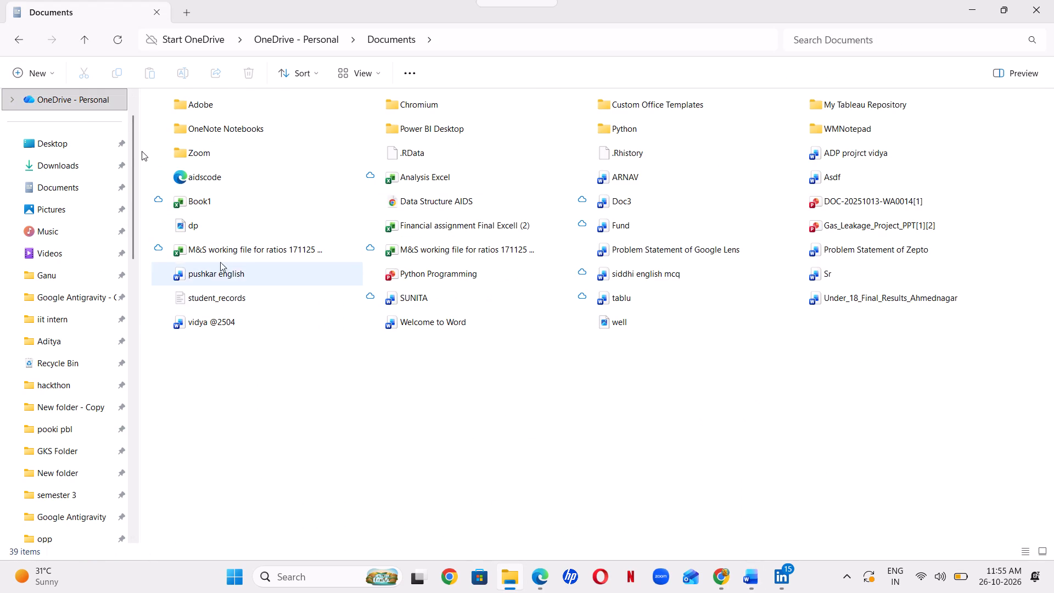
click(12, 38)
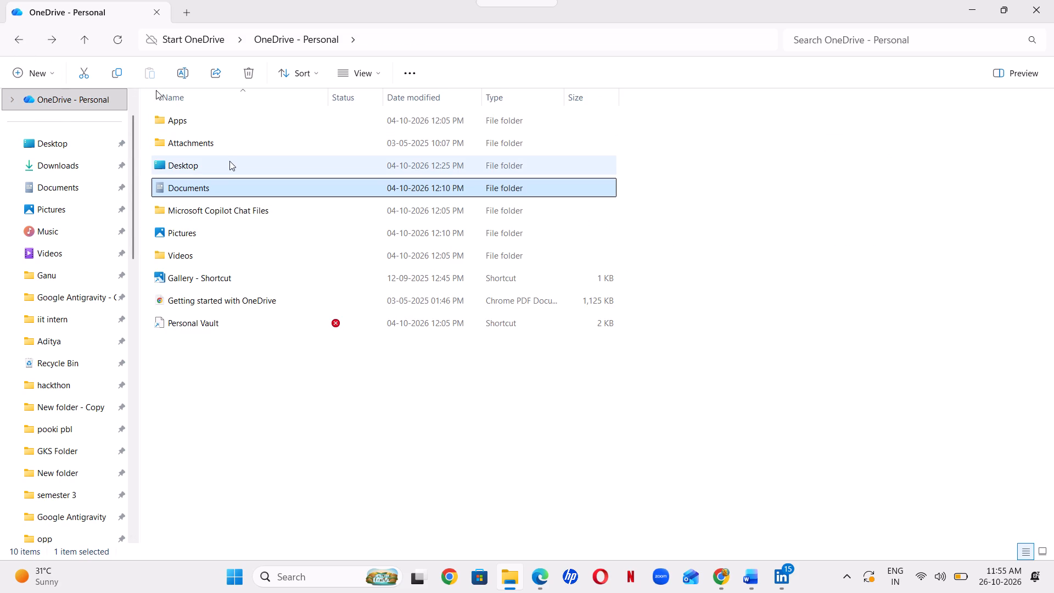
Look through the entire OneDrive Desktop folder for the uploaded internship report.
double_click(229, 164)
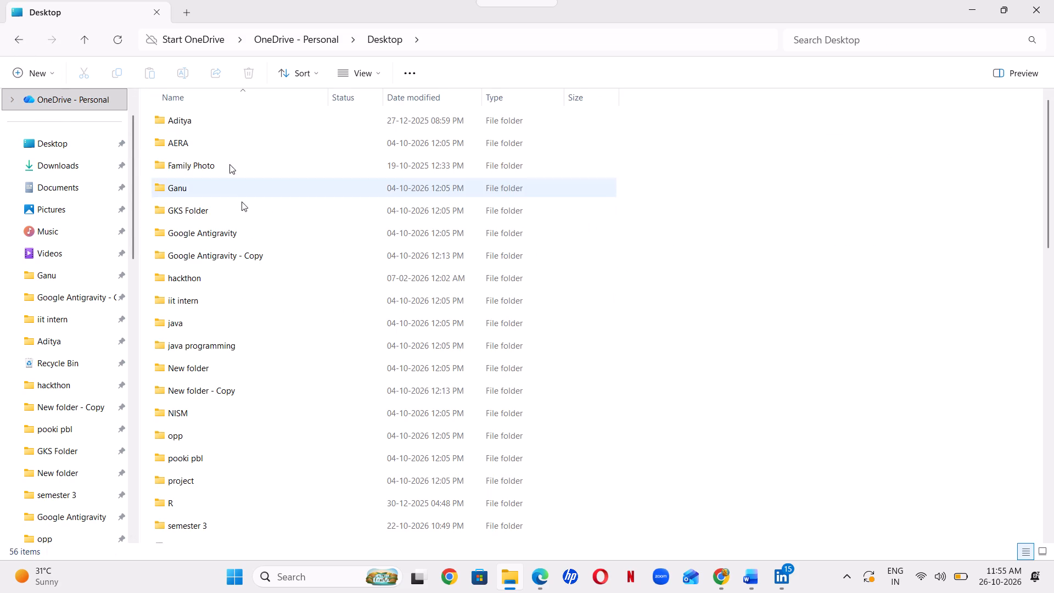
key(Down)
key(Down)
key(Down)
key(Down)
key(Down)
key(Down)
key(Down)
key(Down)
key(Down)
key(Down)
key(Down)
key(Down)
key(Down)
key(Down)
key(Down)
key(Down)
key(Down)
key(Down)
key(Down)
key(Down)
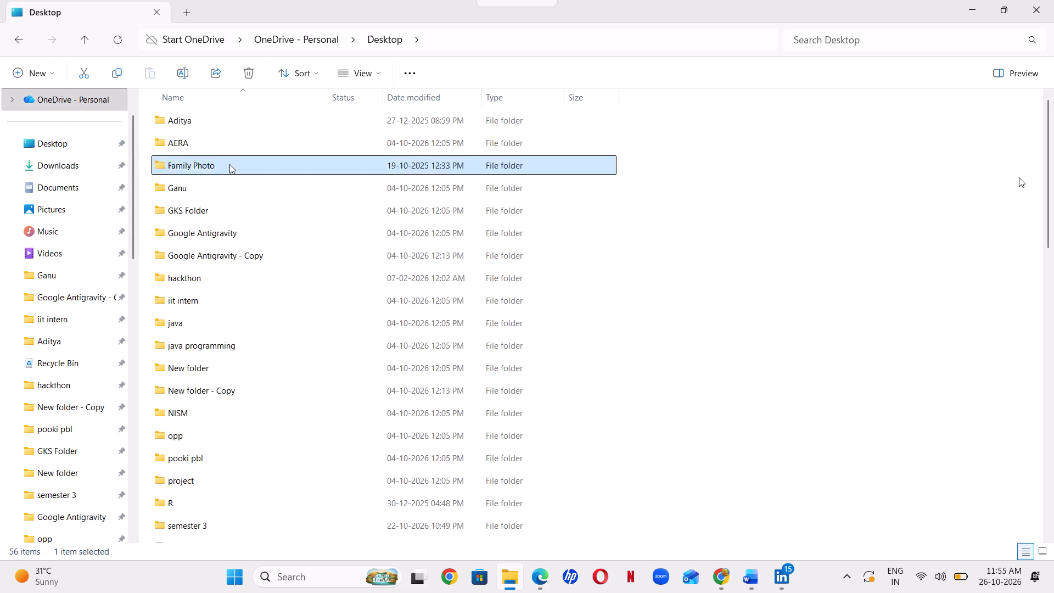
key(Down)
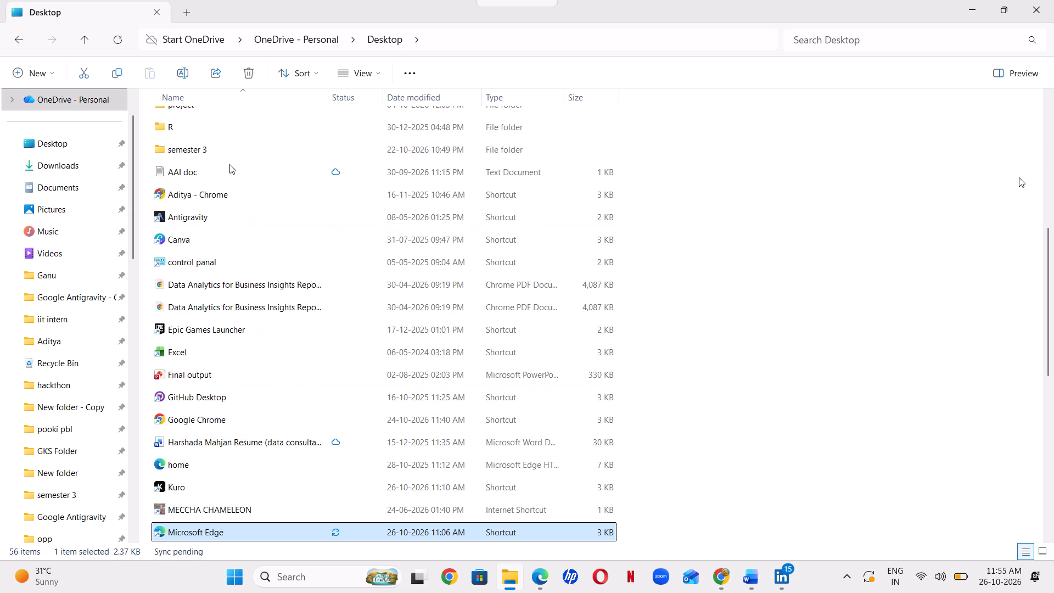
key(Down)
key(Down)
key(Down)
key(Down)
key(Down)
key(Down)
key(Down)
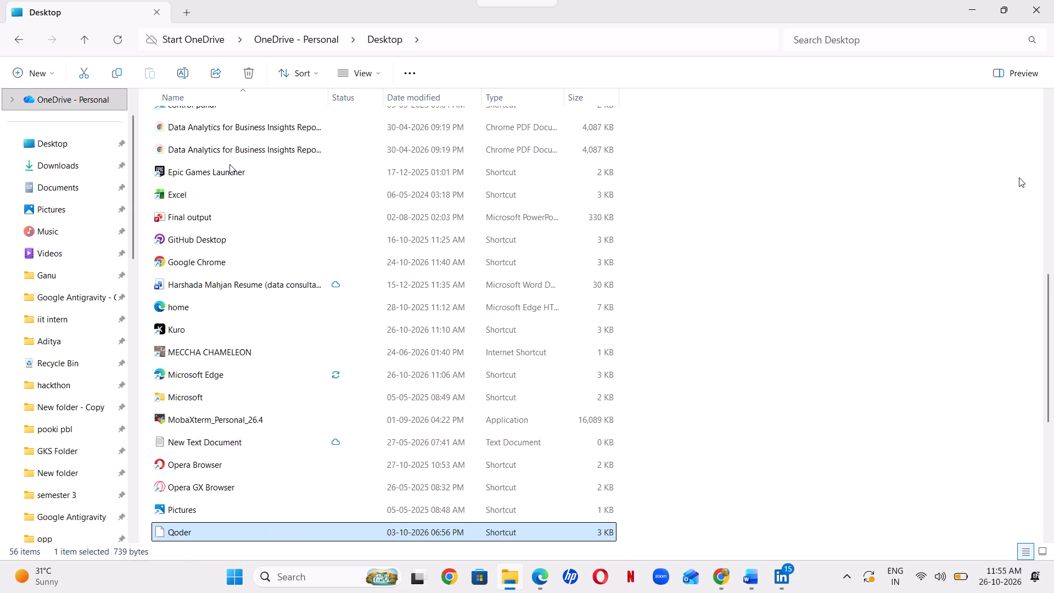
key(Down)
key(Down)
key(Down)
key(Down)
key(Down)
key(Down)
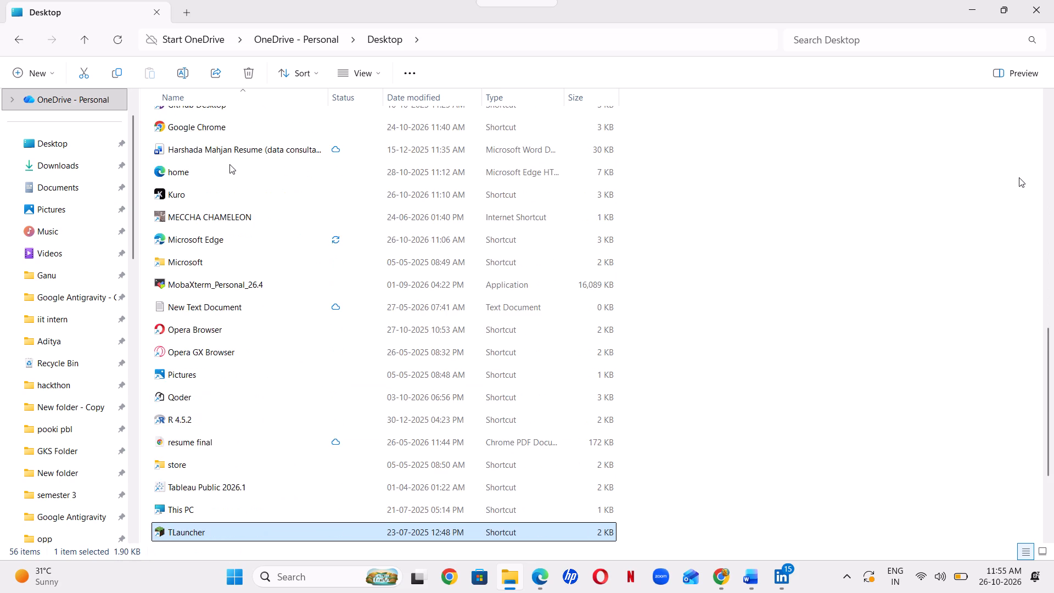
key(Down)
key(Down)
key(Down)
key(Down)
key(Down)
key(Down)
key(Down)
key(Down)
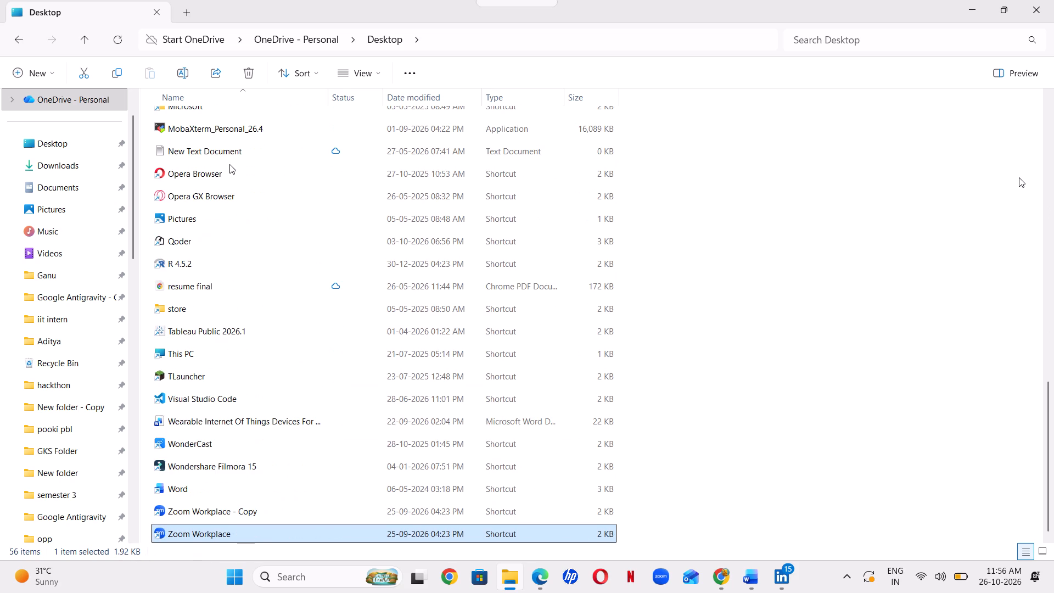
key(Down)
key(Down)
key(Down)
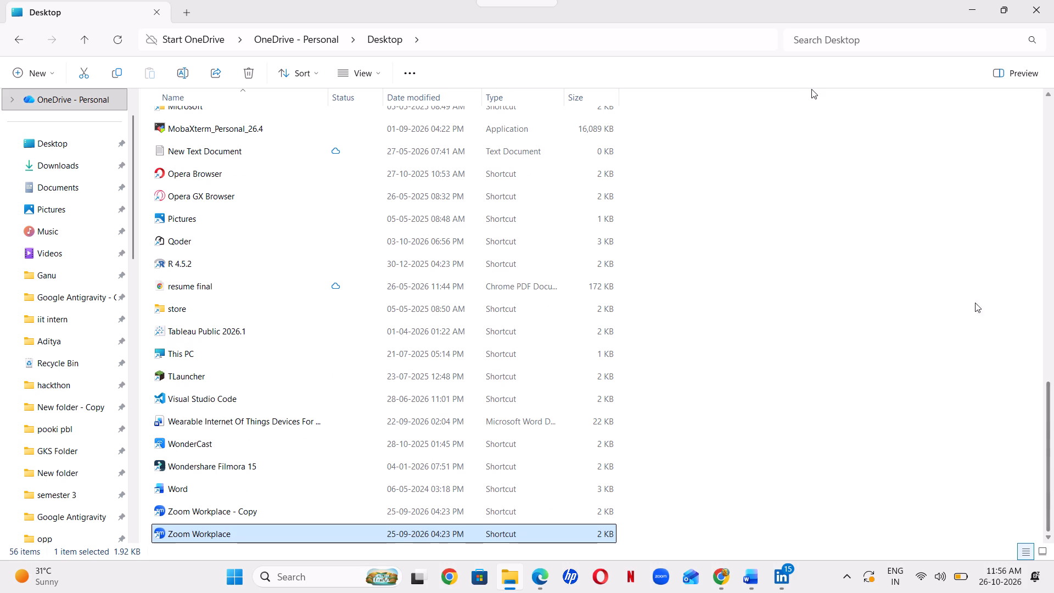
Switch back to the internship report in Word and check which OneDrive folder it is stored in.
click(758, 592)
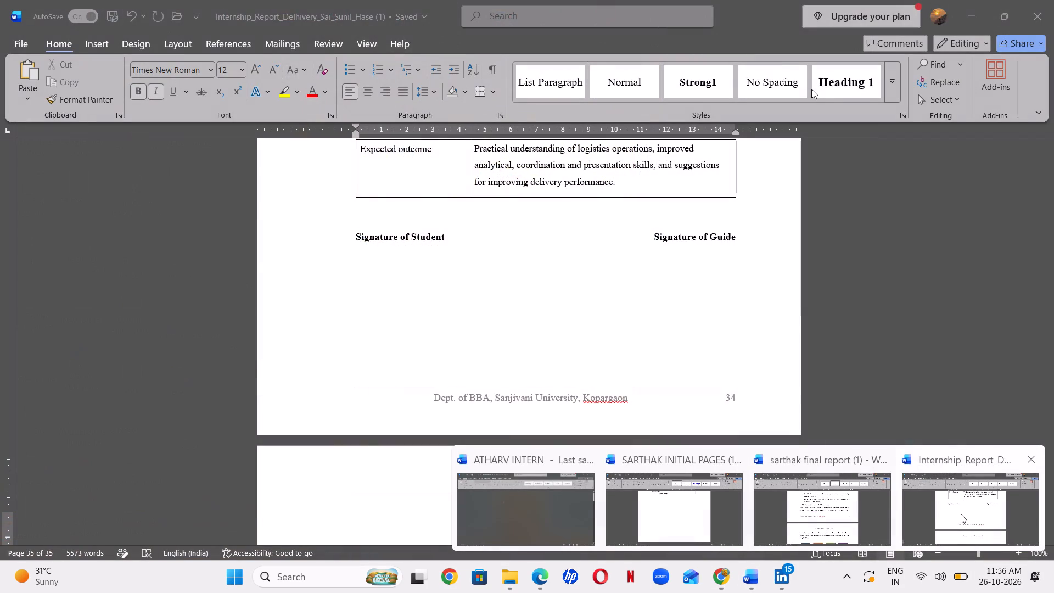
click(962, 514)
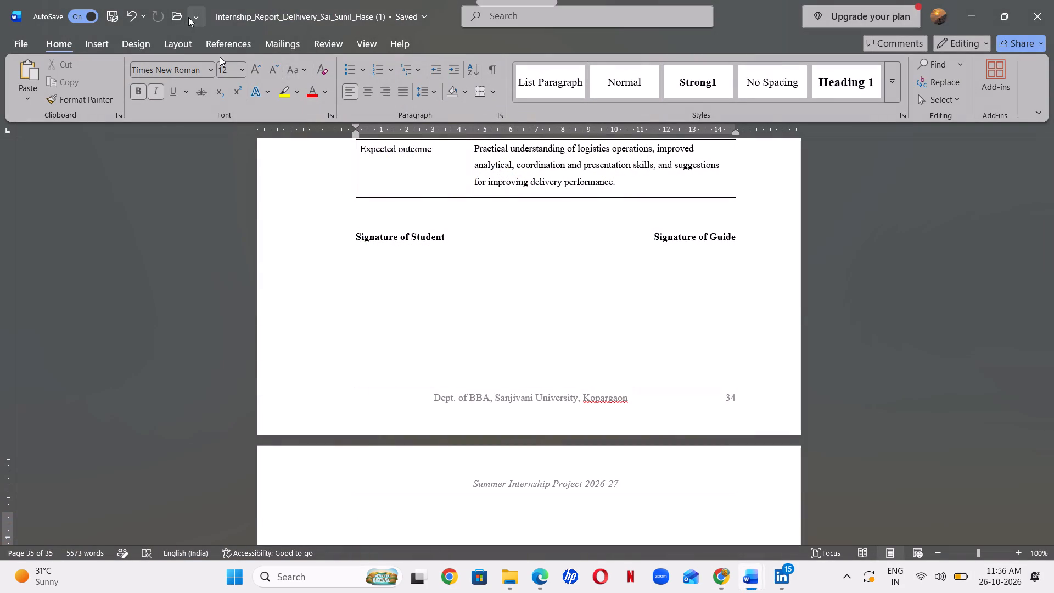
click(404, 8)
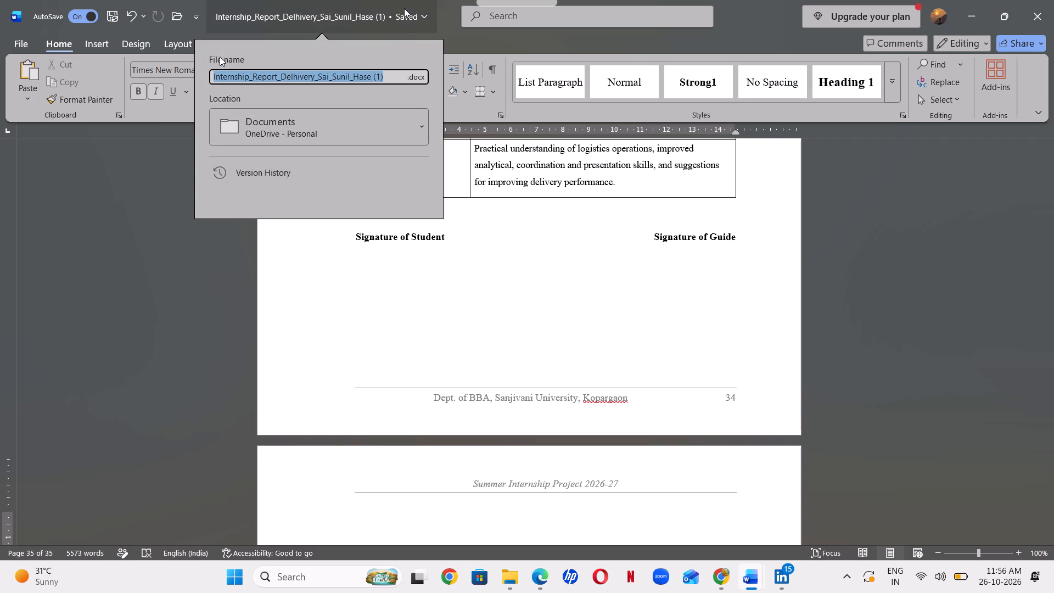
click(311, 122)
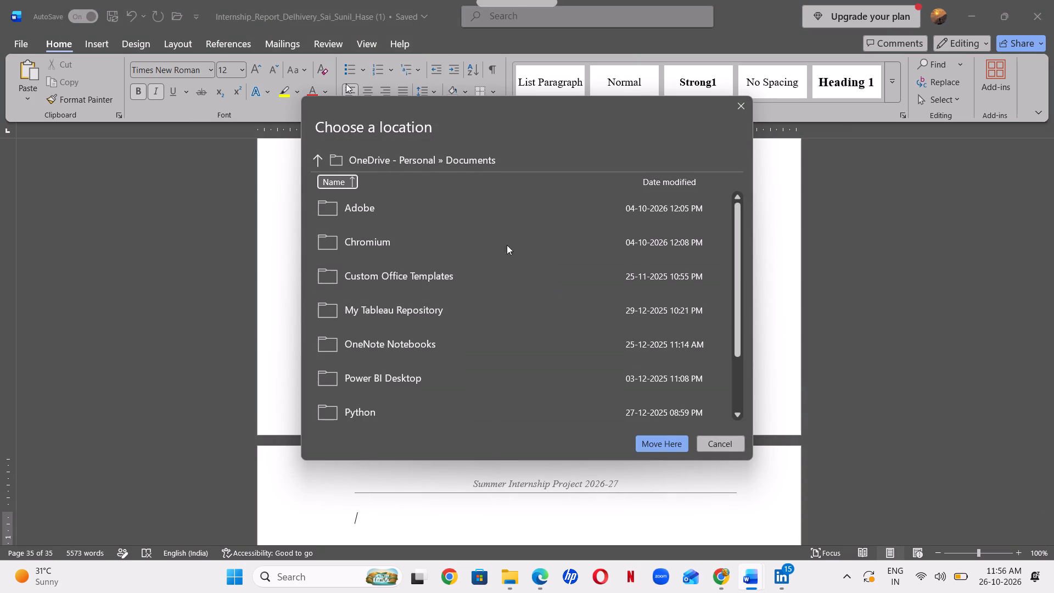
click(744, 99)
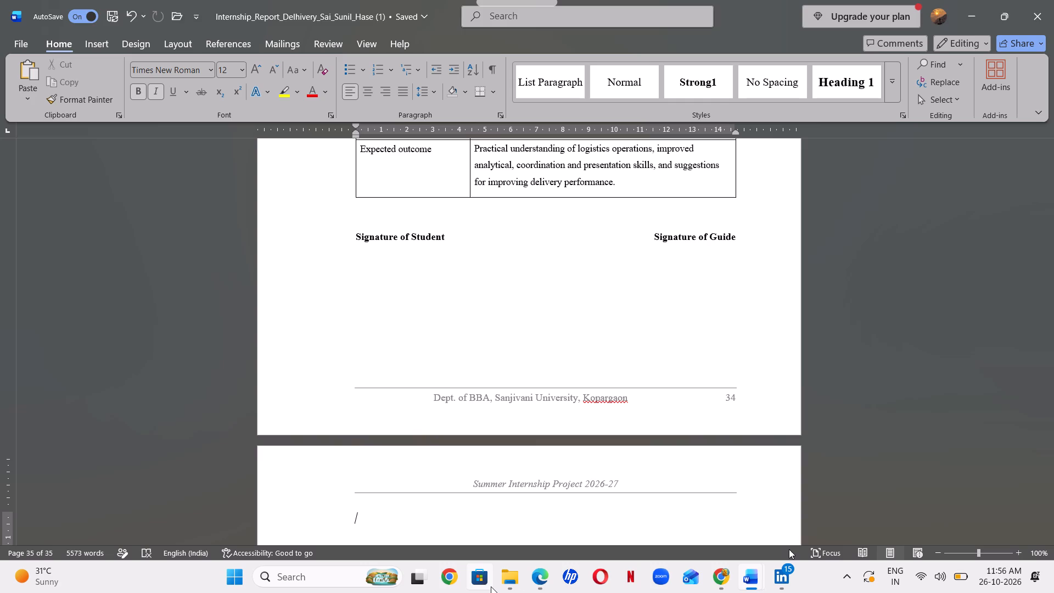
Return to File Explorer and check the personal OneDrive's Documents folder again for the report.
drag(491, 586, 511, 584)
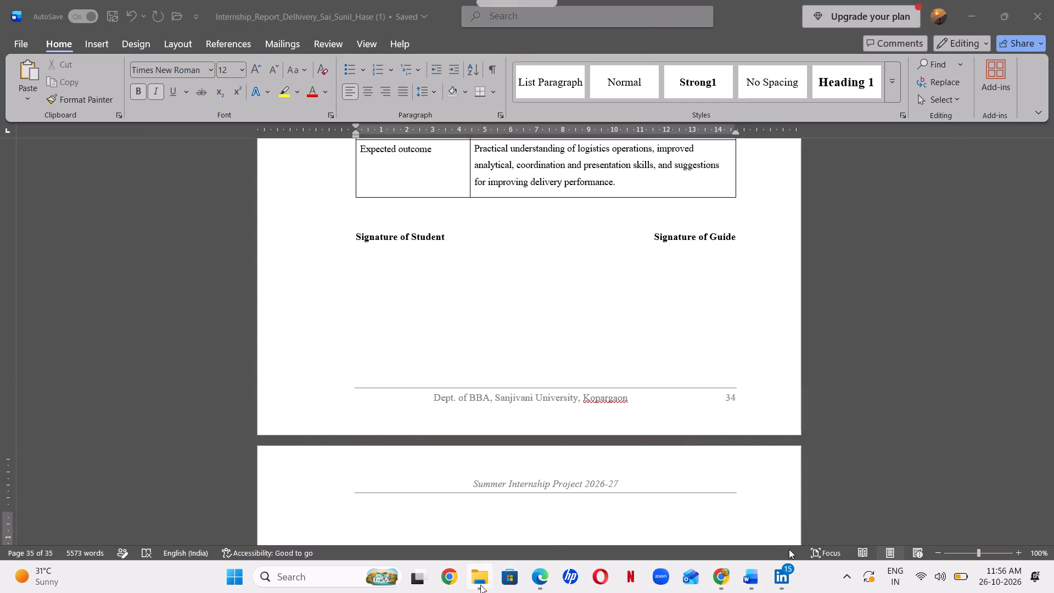
click(481, 585)
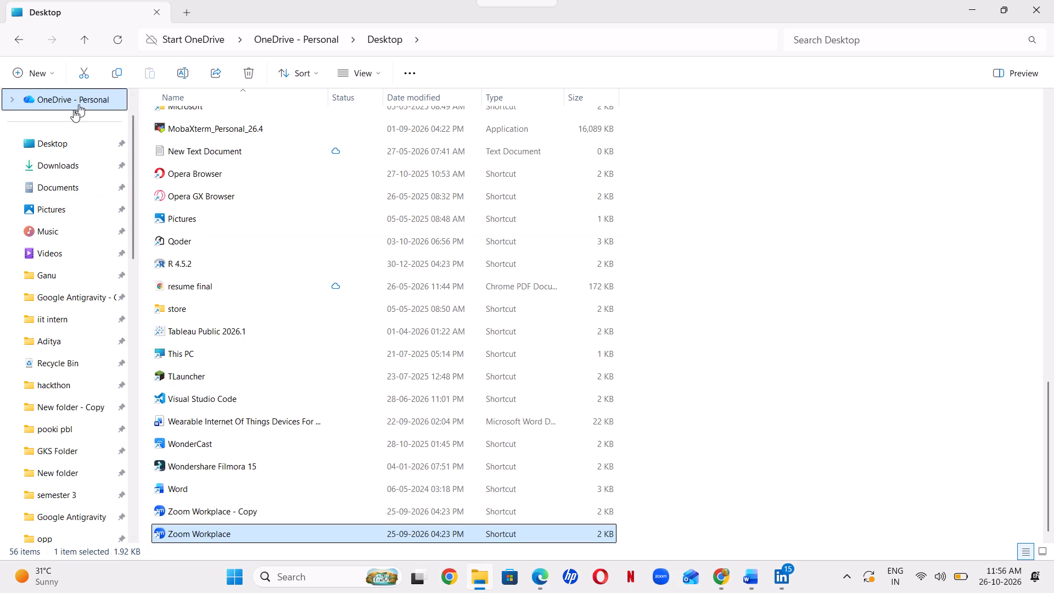
click(82, 98)
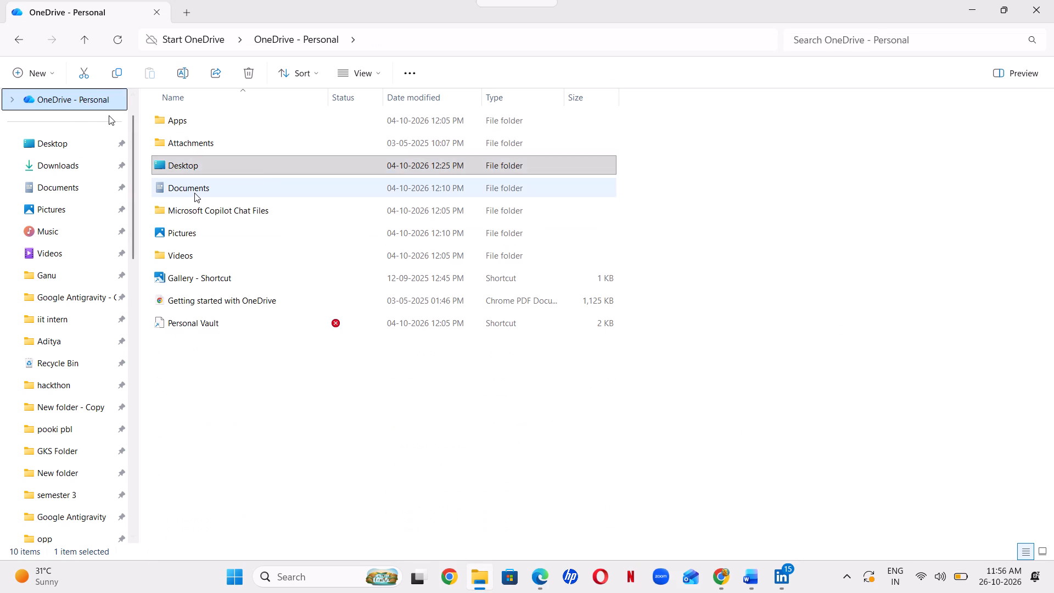
click(194, 193)
double_click(194, 193)
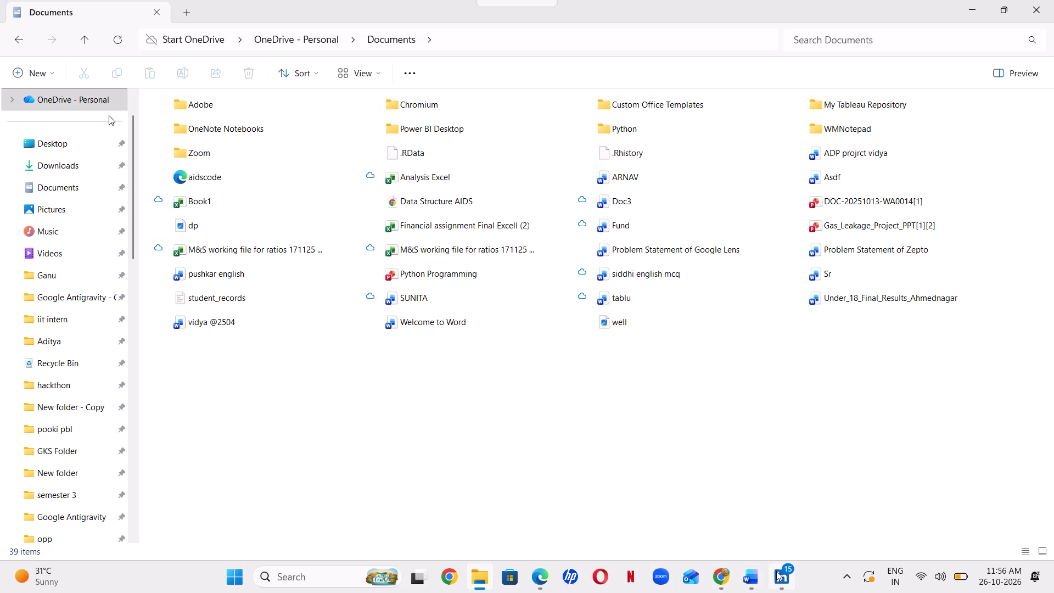
In Word, move the internship report to the Zoom folder inside the OneDrive Documents folder.
click(758, 582)
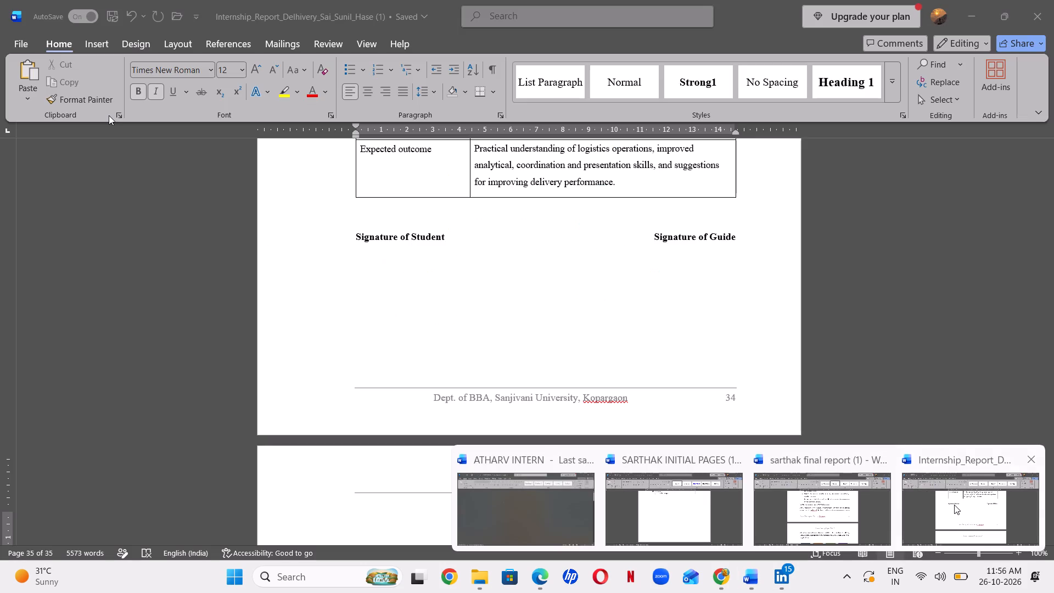
click(954, 505)
click(315, 10)
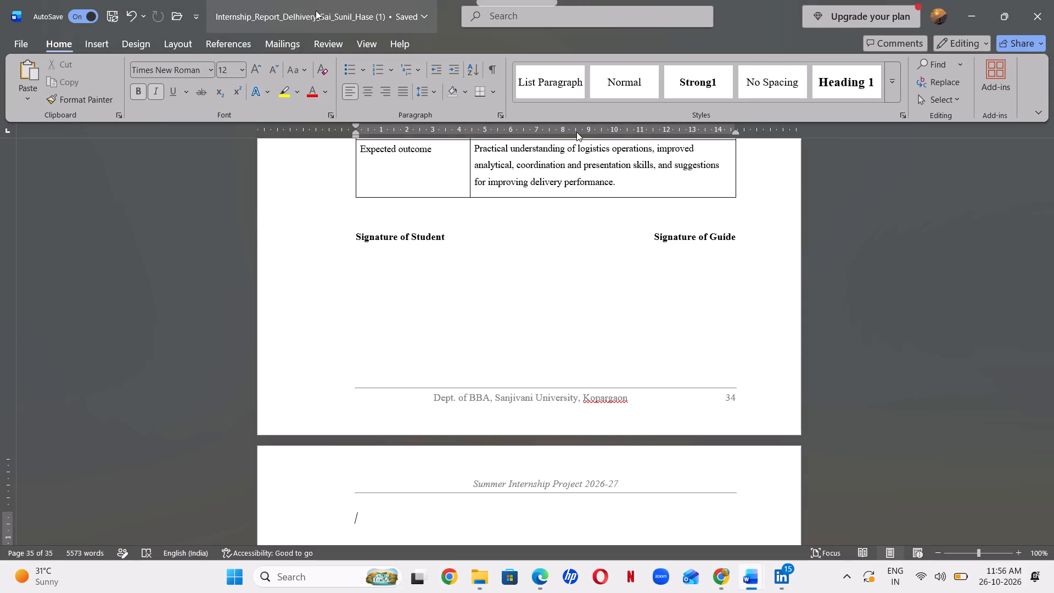
click(346, 134)
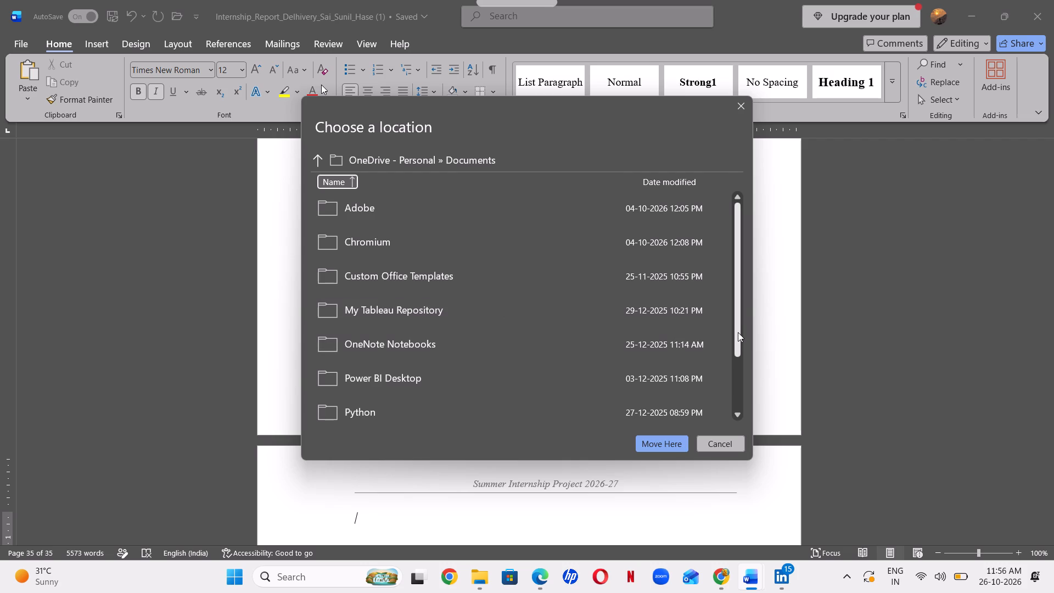
drag(738, 332, 759, 400)
click(454, 393)
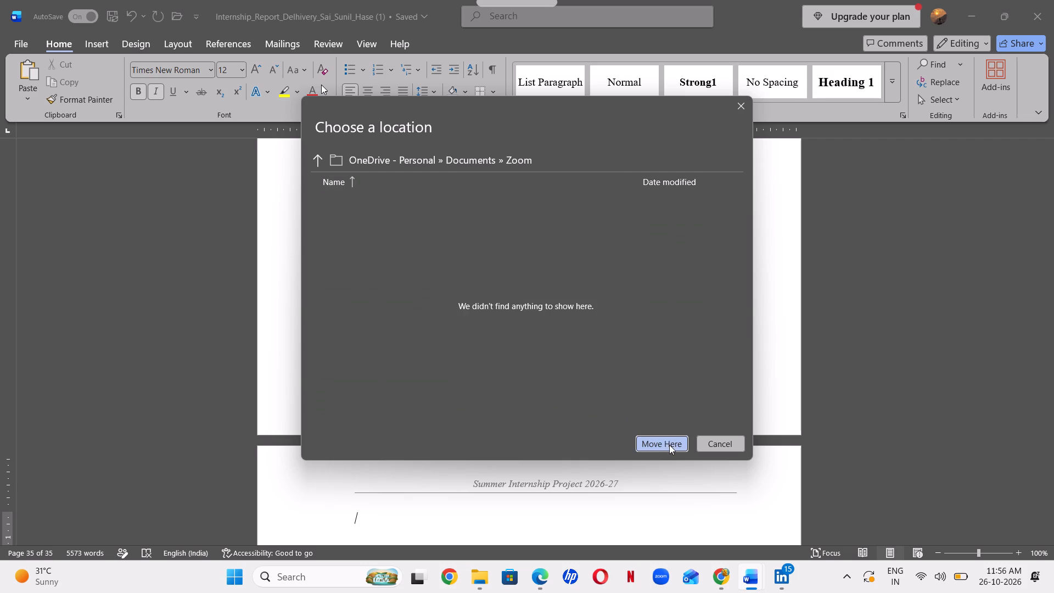
click(669, 445)
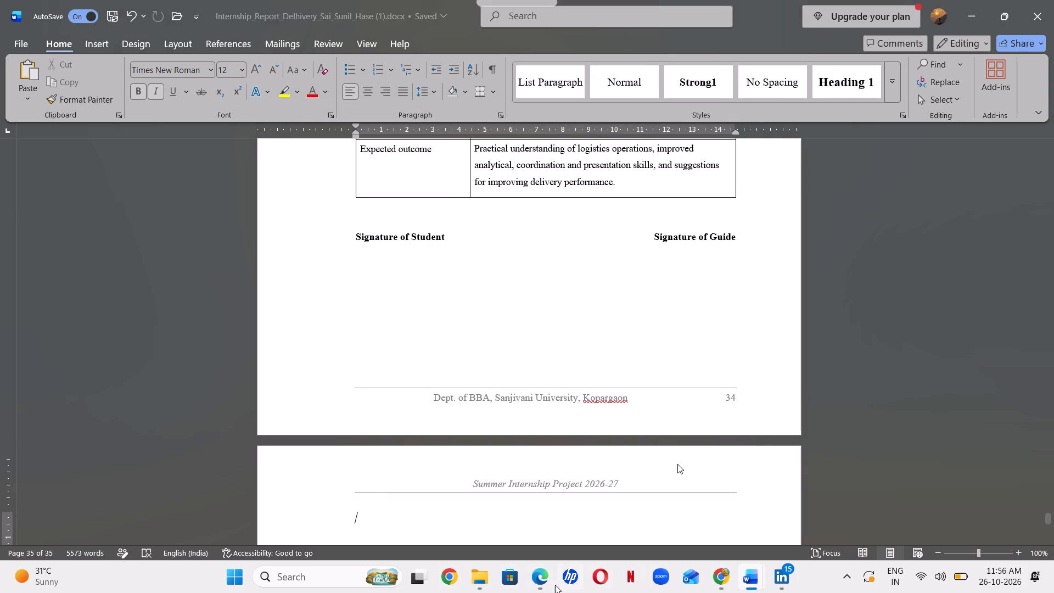
In File Explorer, open the Zoom folder in OneDrive Documents and refresh it to look for the moved report.
click(489, 589)
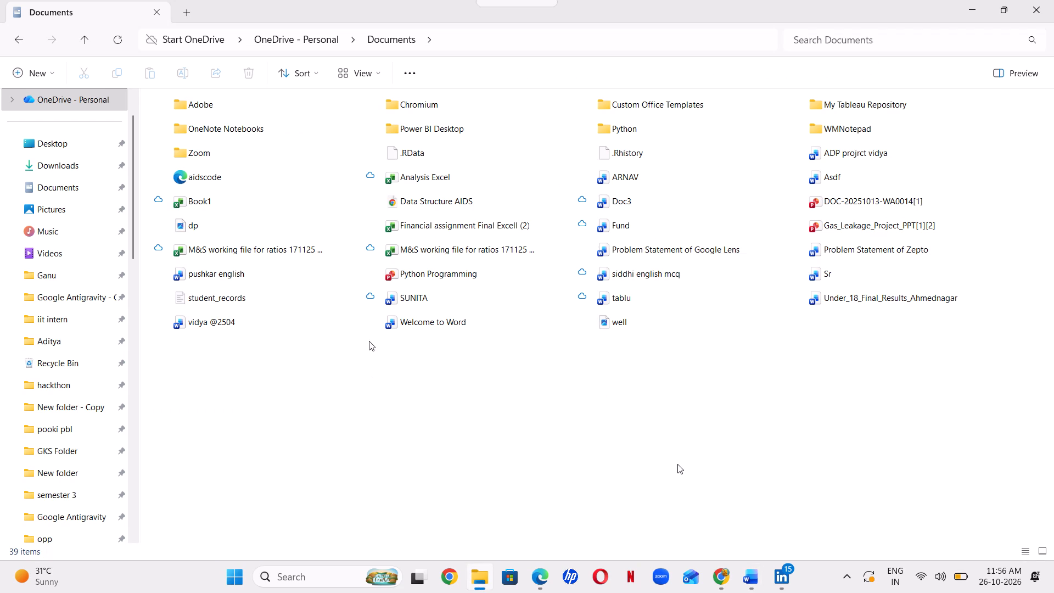
click(226, 156)
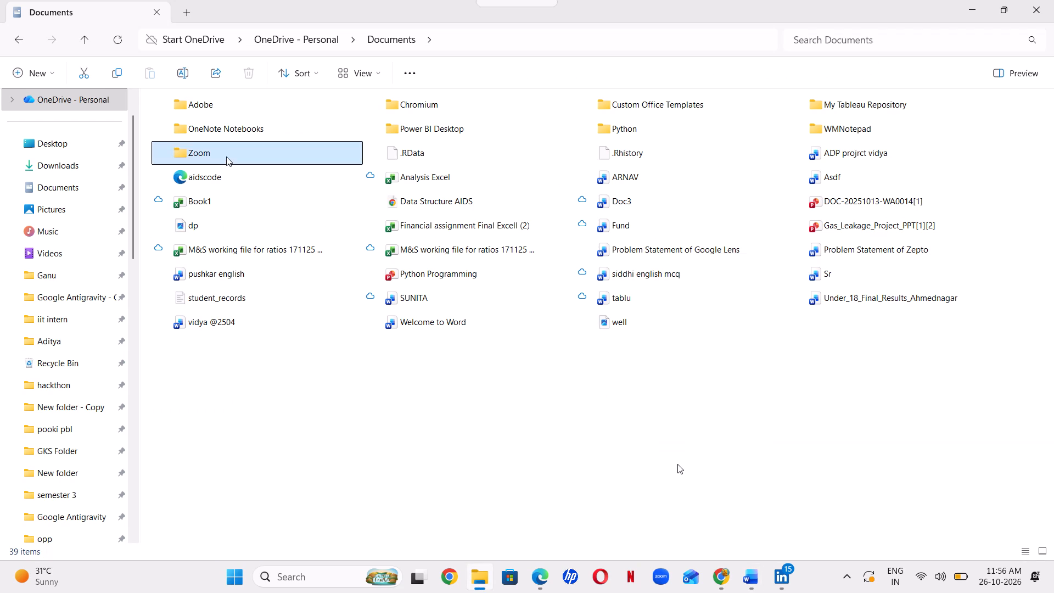
double_click(226, 156)
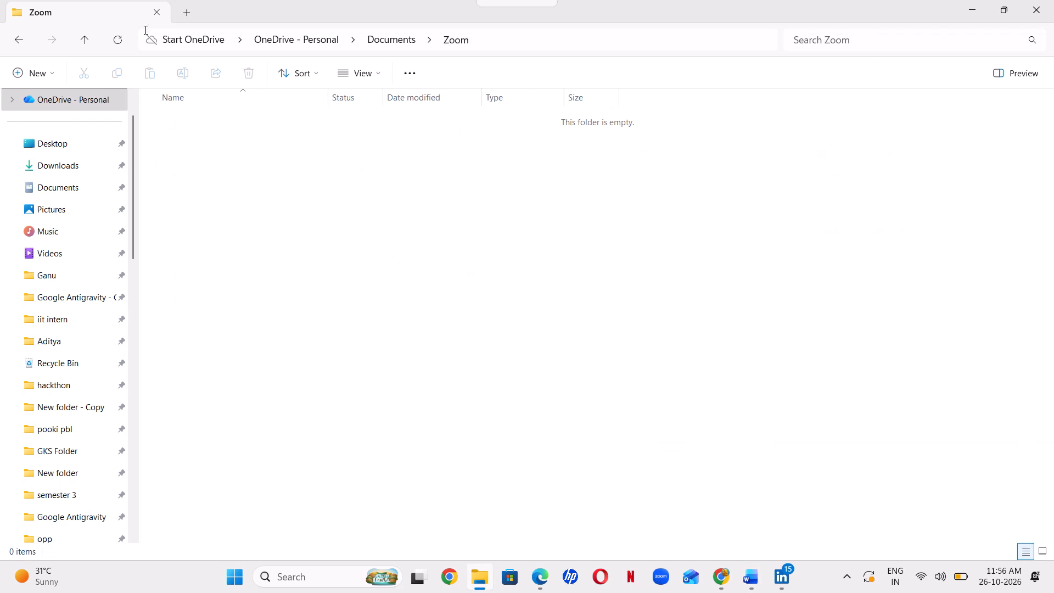
click(116, 37)
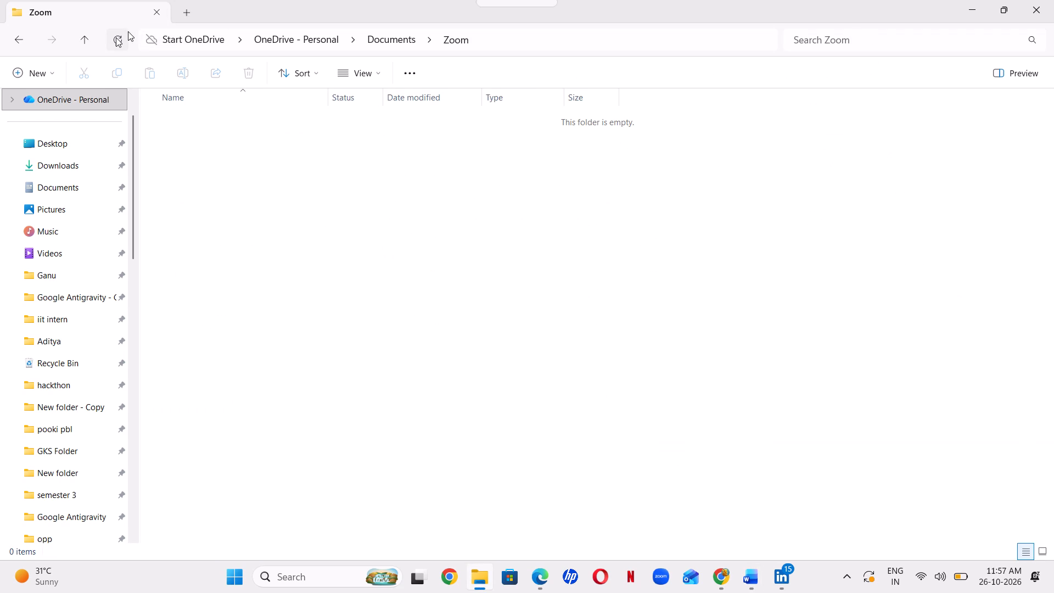
triple_click(116, 37)
triple_click(116, 37)
triple_click(116, 37)
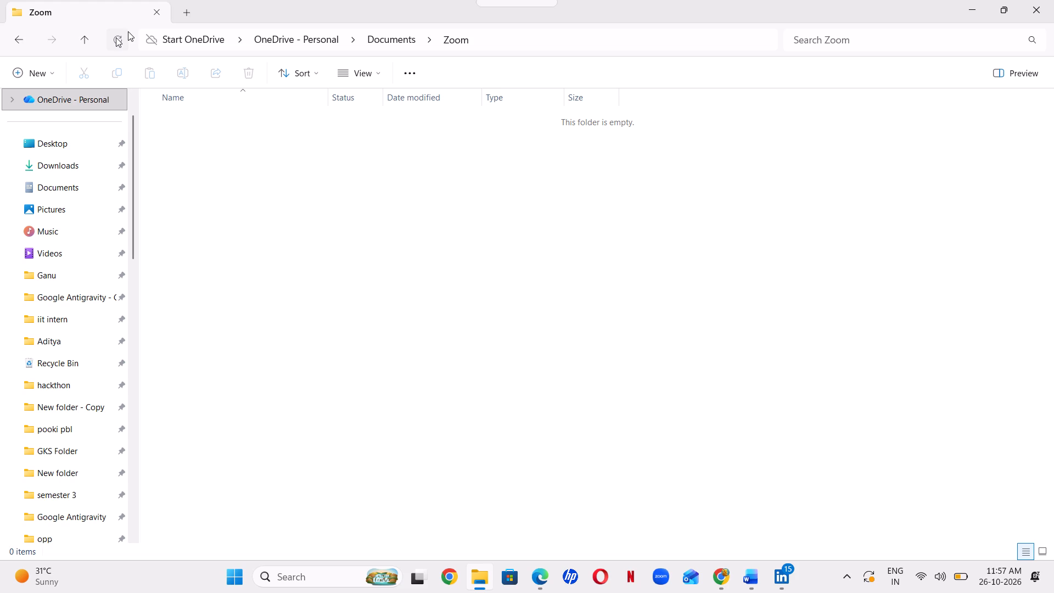
double_click(116, 37)
key(Return)
key(Return)
key(Return)
key(Return)
key(Return)
key(Return)
key(Return)
key(Return)
key(Return)
key(Return)
key(Return)
key(Return)
key(Return)
key(Return)
key(Return)
key(Return)
key(Return)
key(Return)
key(Return)
key(Return)
Return to Word and open the file options for the report's OneDrive Zoom-folder copy among the recent documents.
click(741, 584)
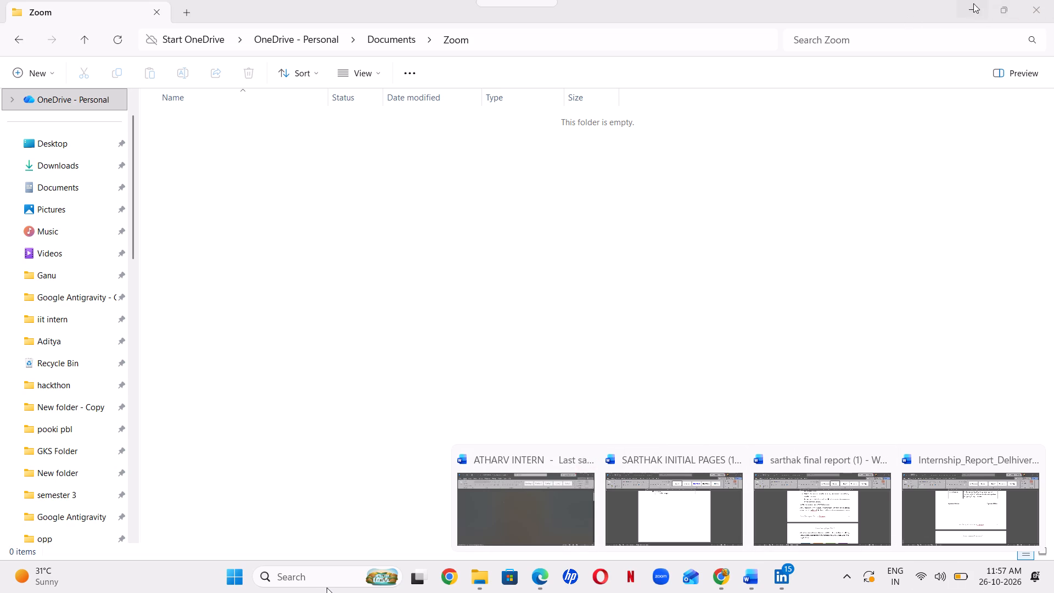
click(970, 7)
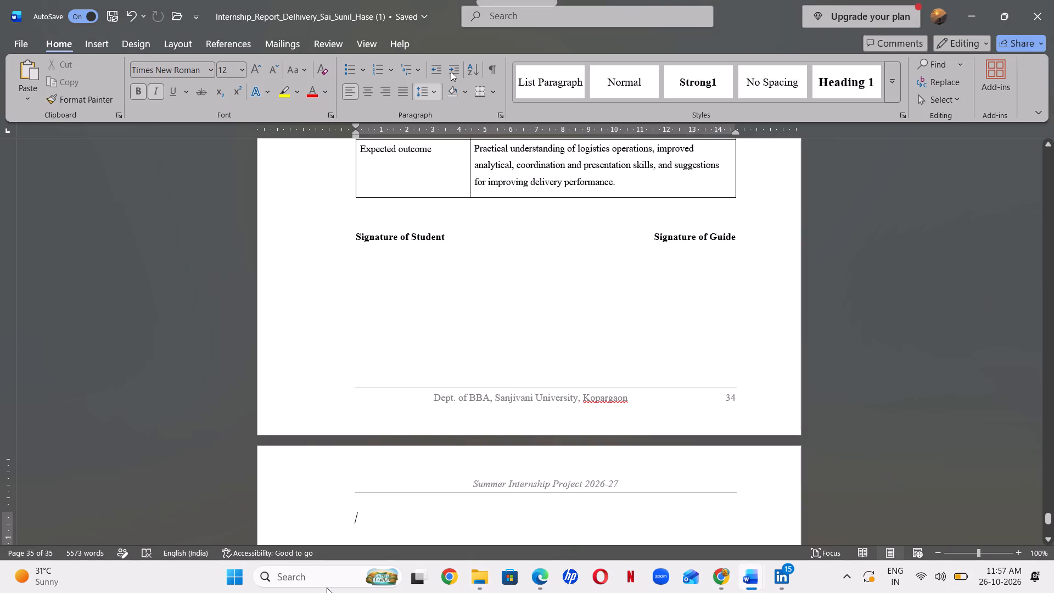
click(22, 46)
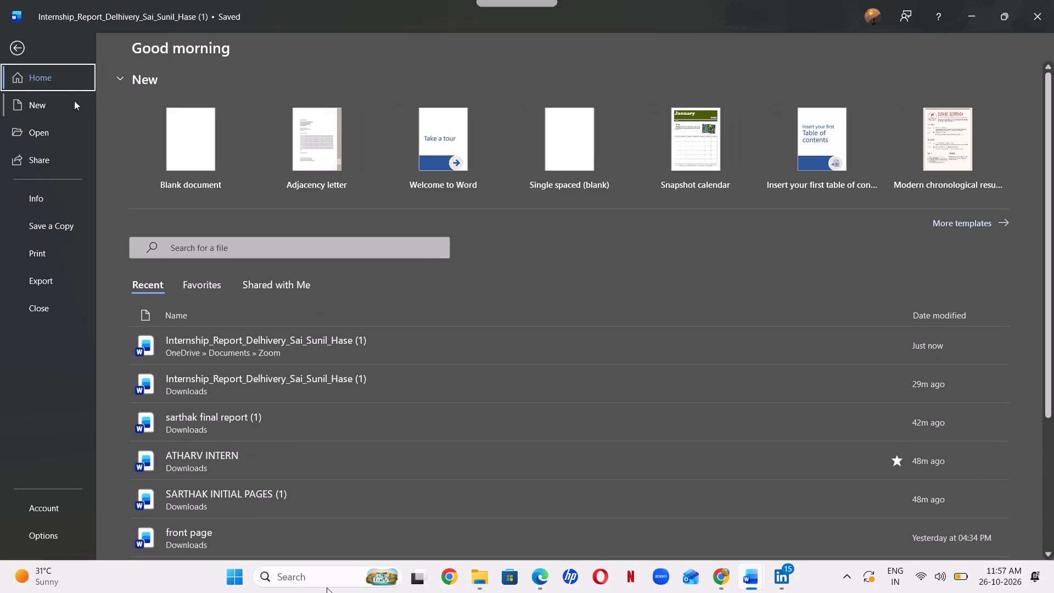
click(54, 135)
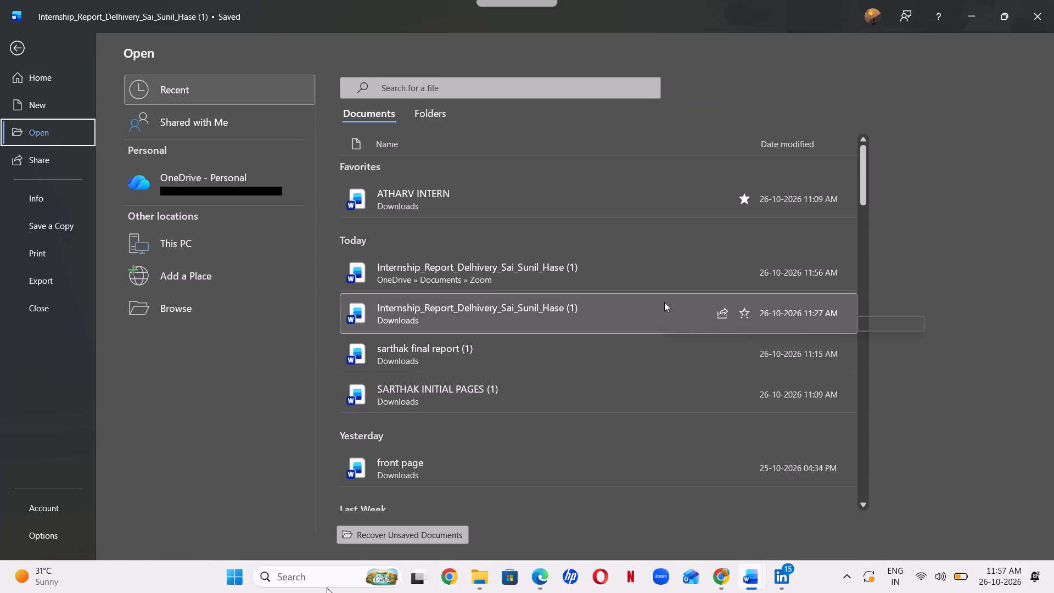
right_click(657, 287)
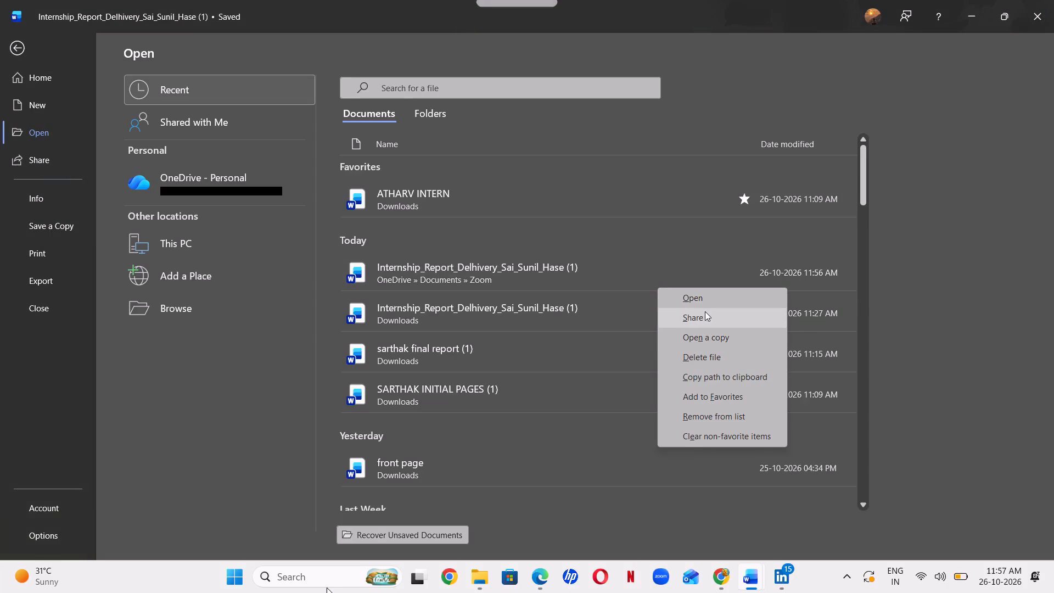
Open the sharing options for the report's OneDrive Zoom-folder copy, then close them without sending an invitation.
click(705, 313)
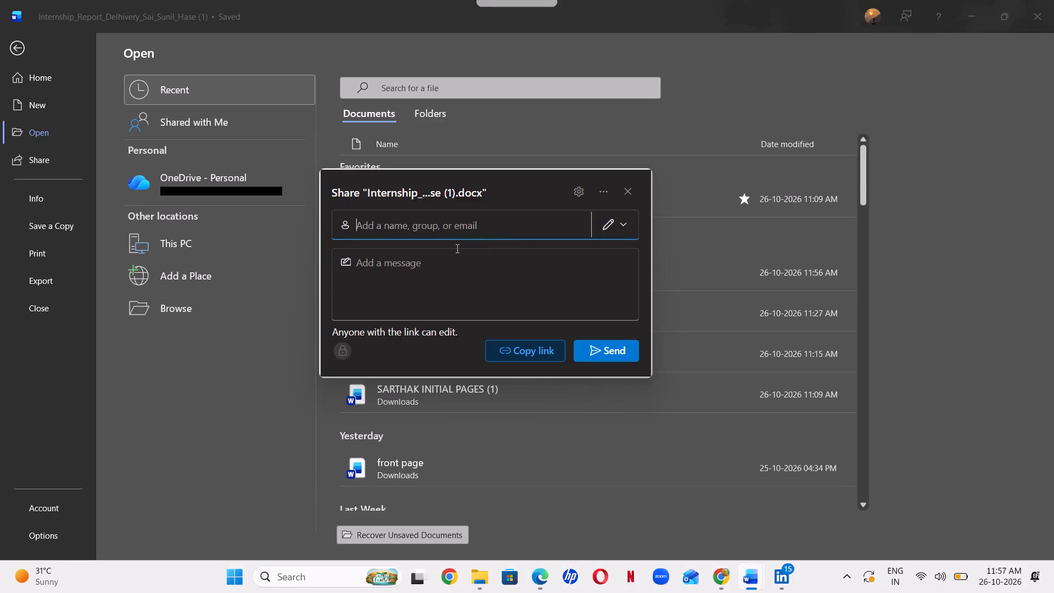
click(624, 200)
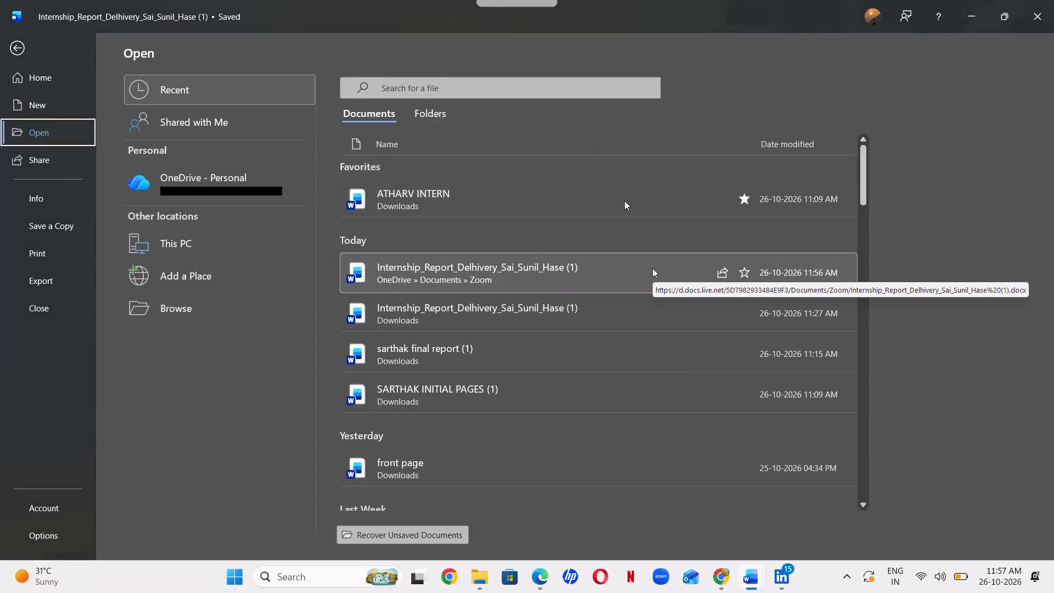
Try to copy the report's OneDrive Zoom-folder entry from the recent documents and switch to the Zoom folder in File Explorer.
key(ctrl+c)
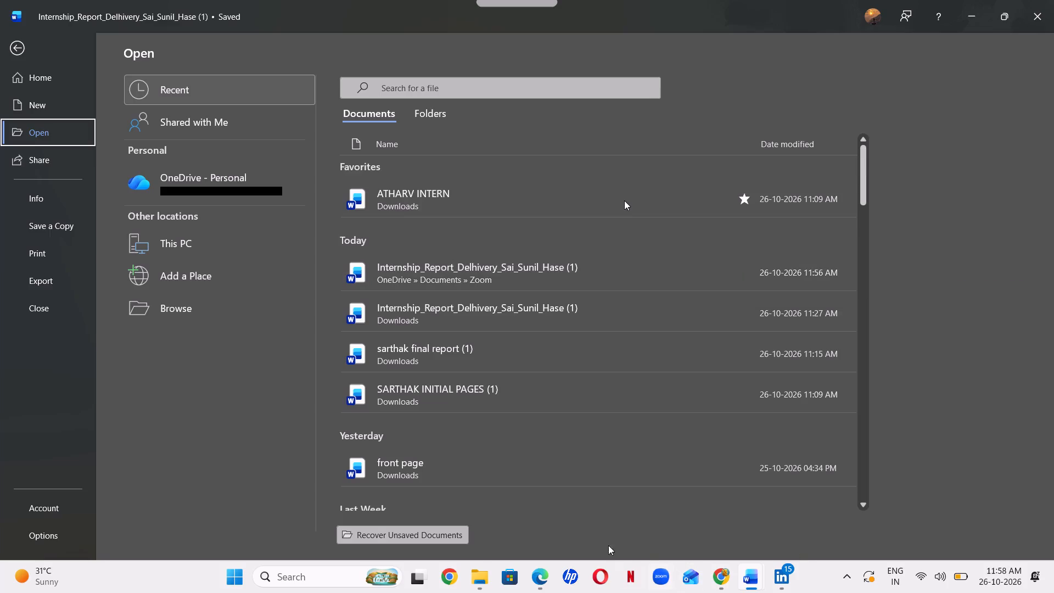
click(483, 581)
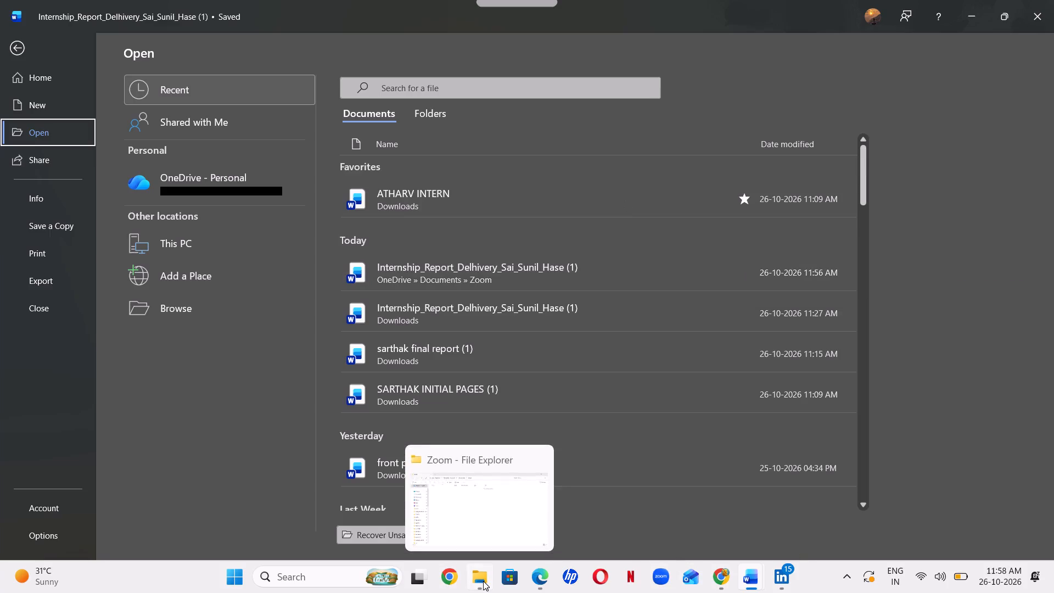